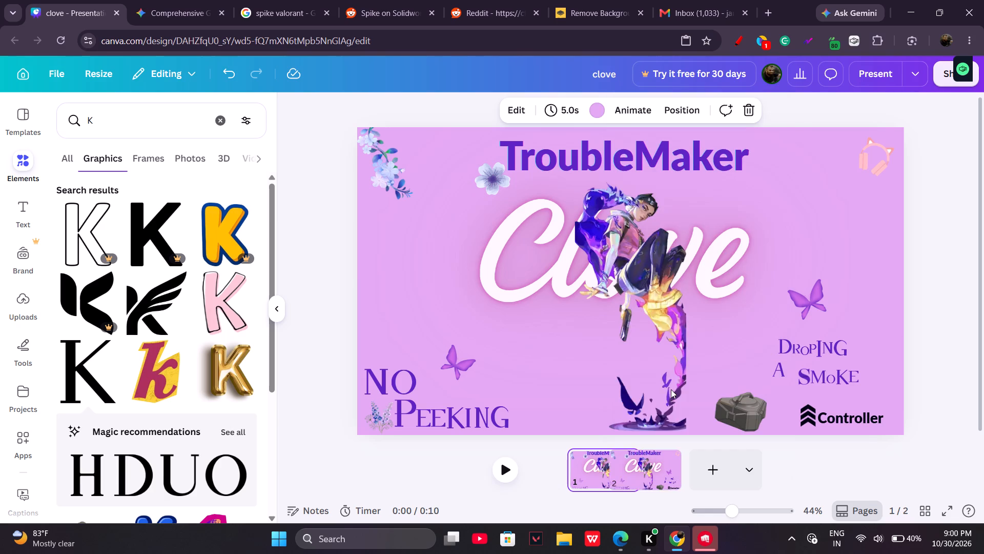
Apply the Match & Move transition between page 1 and page 2.
{"action": "left_click", "coordinate": [585, 480]}
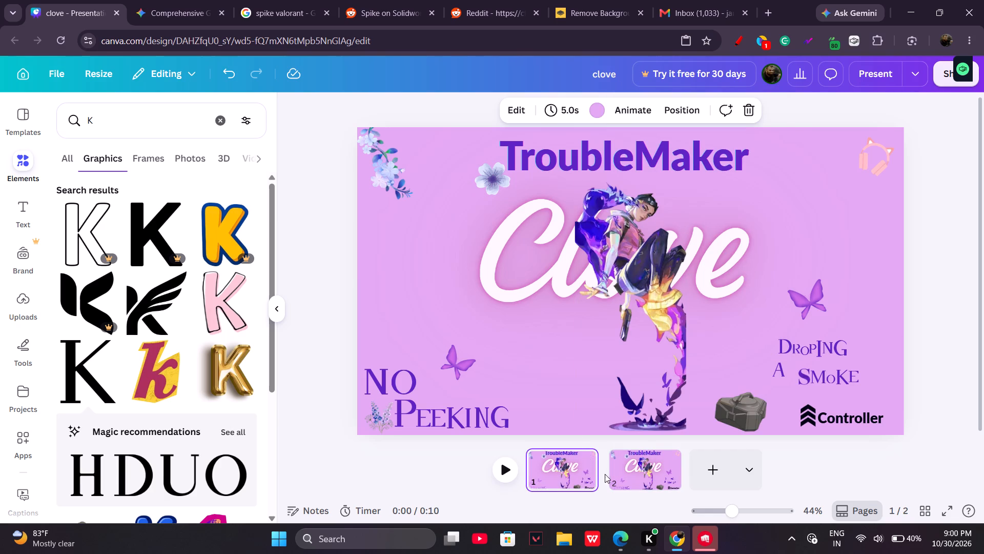
{"action": "left_click", "coordinate": [583, 472]}
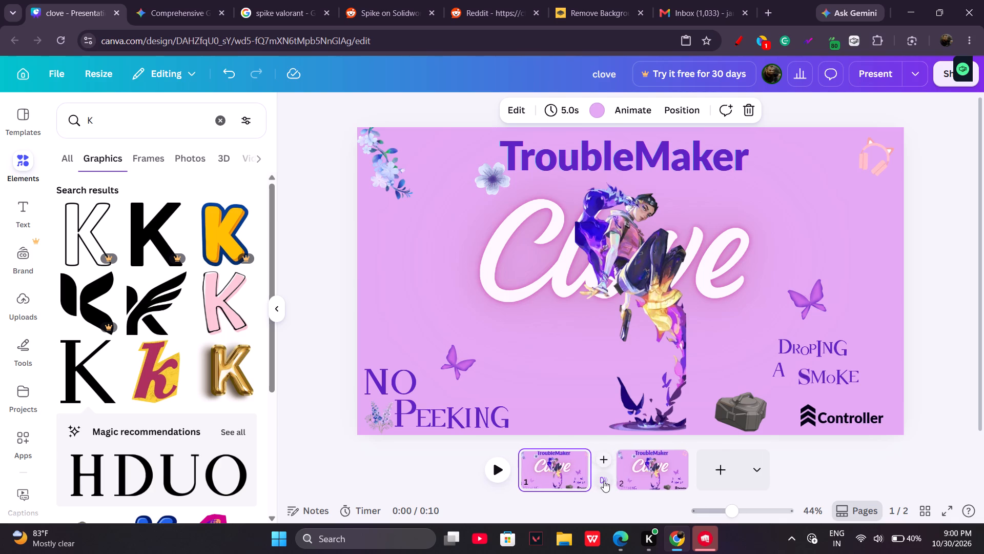
{"action": "left_click", "coordinate": [603, 481]}
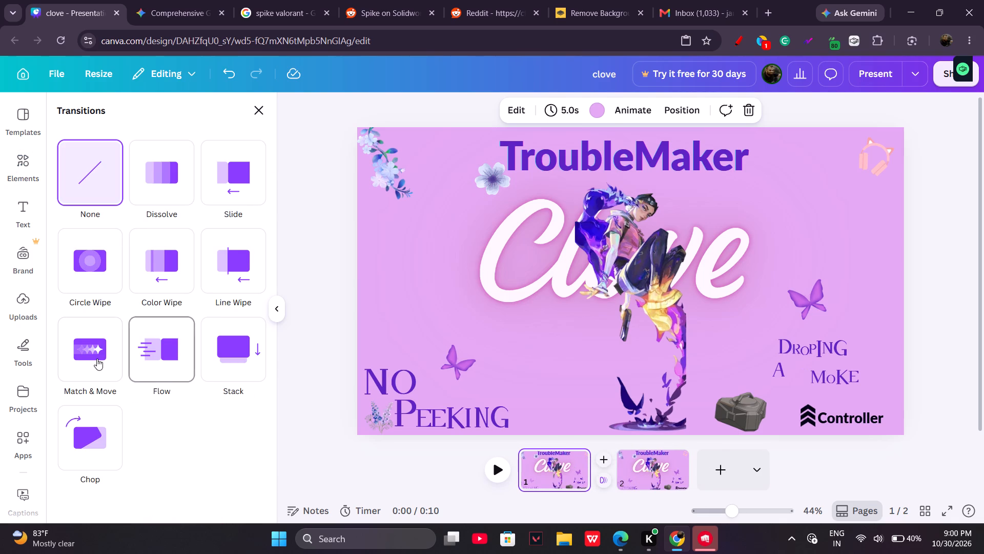
{"action": "left_click", "coordinate": [97, 359]}
On page 2, delete the "No Peeking" lettering together with the butterfly and flowers beside it.
{"action": "left_click", "coordinate": [611, 478]}
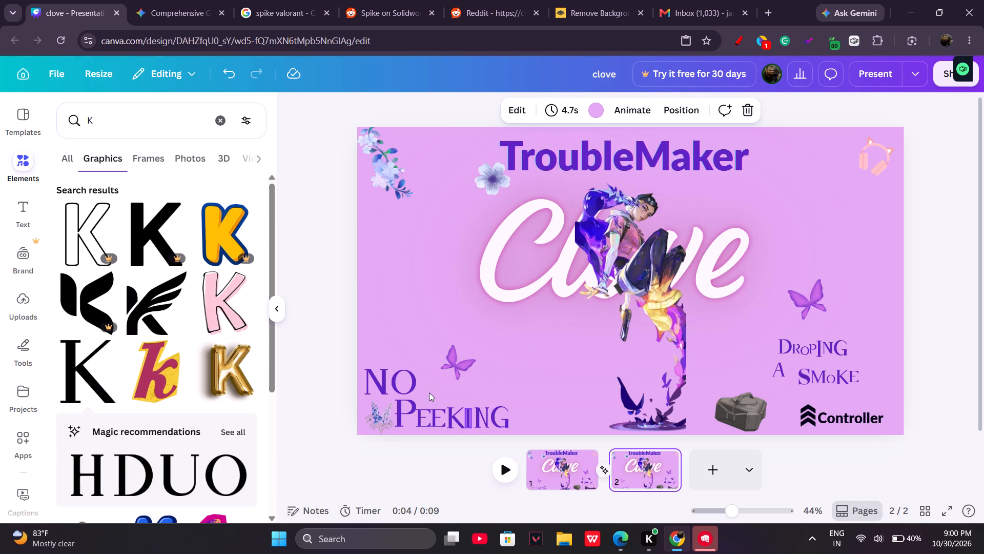
{"action": "left_click", "coordinate": [400, 387]}
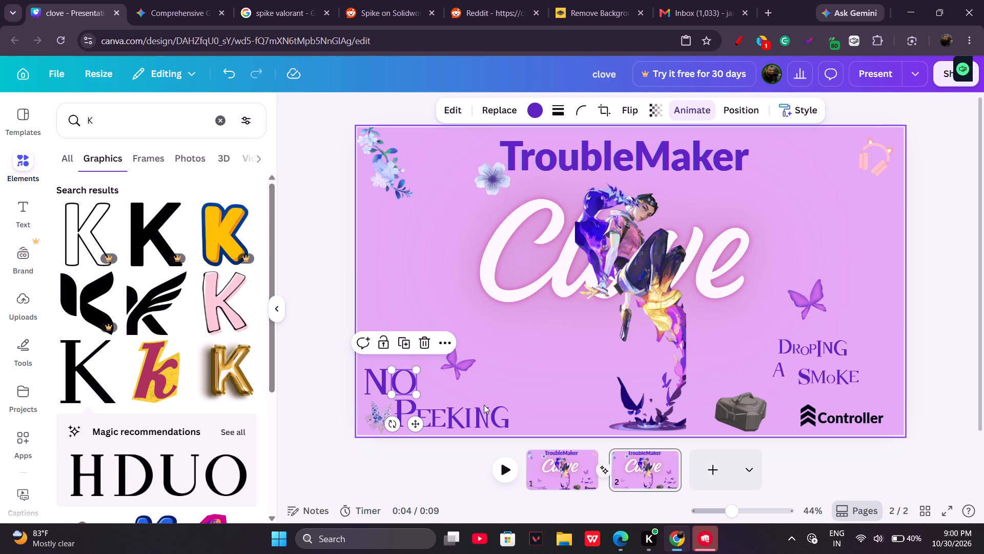
{"action": "left_click", "coordinate": [541, 381]}
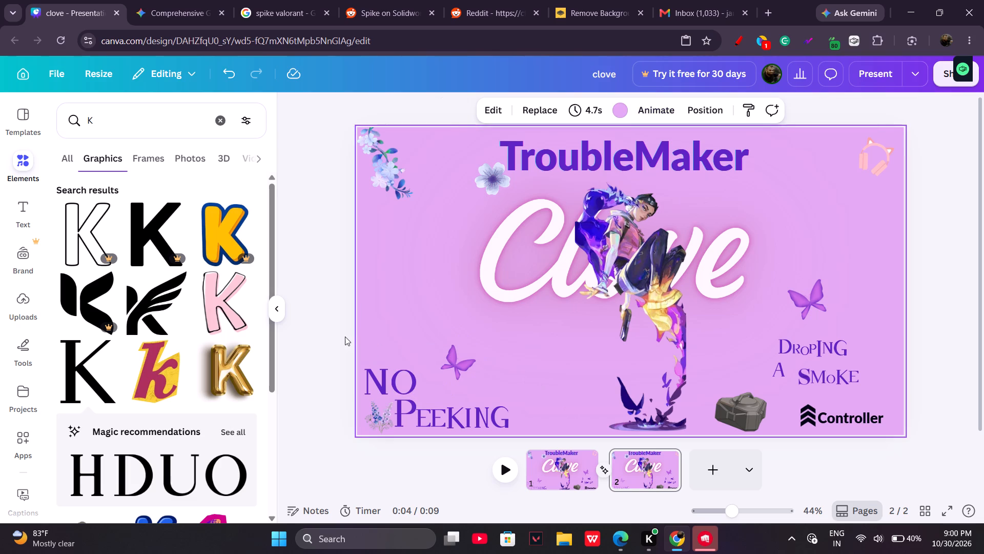
{"action": "left_click_drag", "start_coordinate": [355, 339], "coordinate": [541, 443]}
{"action": "key", "text": "BackSpace"}
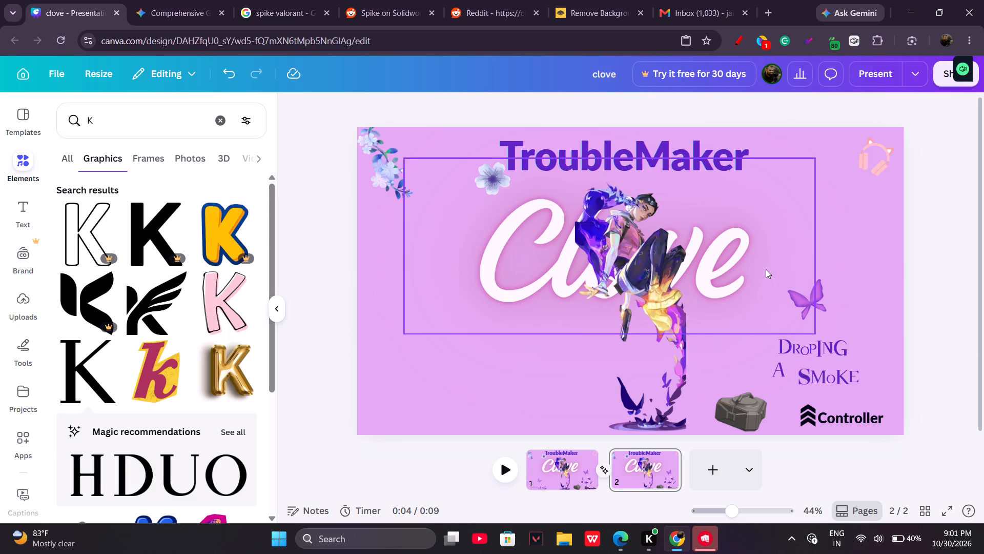
Delete the "Droping a Smoke" lettering and the butterfly above it from page 2.
{"action": "left_click_drag", "start_coordinate": [765, 271], "coordinate": [772, 287]}
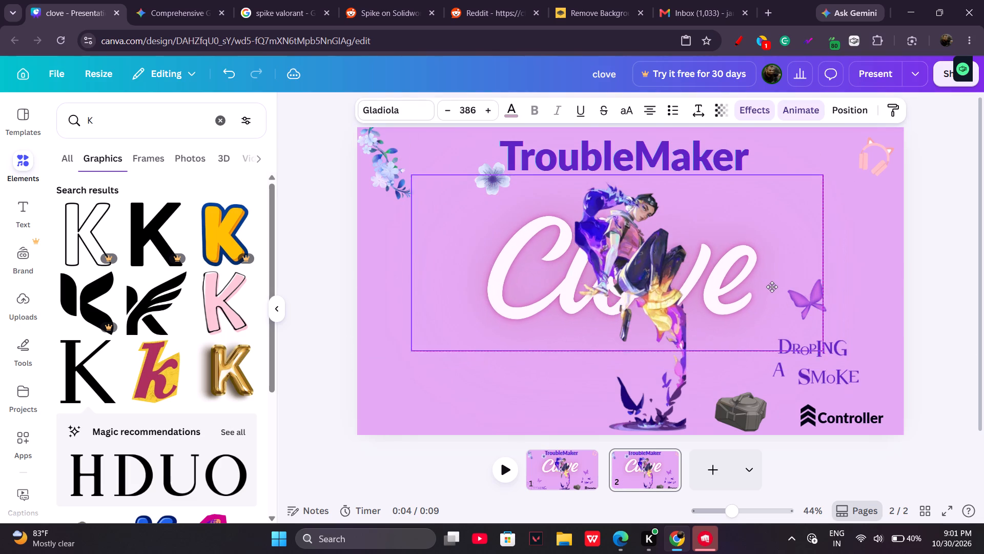
{"action": "left_click_drag", "start_coordinate": [772, 287], "coordinate": [750, 275]}
{"action": "left_click_drag", "start_coordinate": [846, 278], "coordinate": [836, 307]}
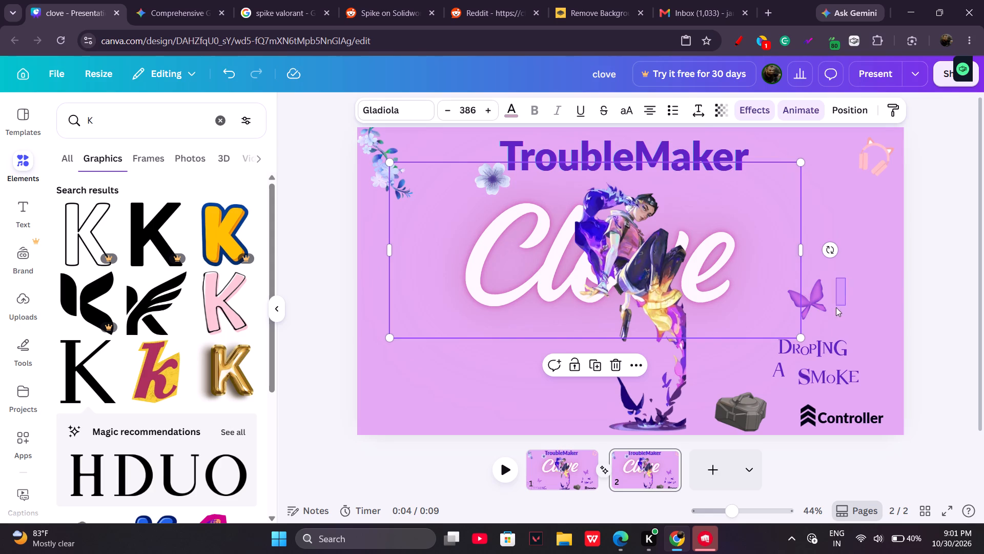
{"action": "left_click_drag", "start_coordinate": [836, 307], "coordinate": [814, 383]}
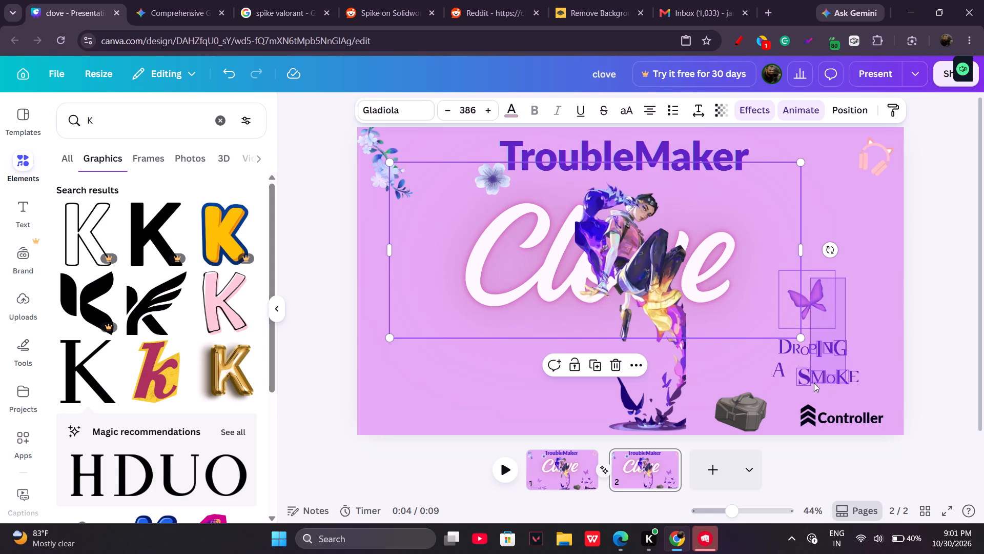
{"action": "left_click_drag", "start_coordinate": [814, 383], "coordinate": [832, 383]}
{"action": "key", "text": "BackSpace"}
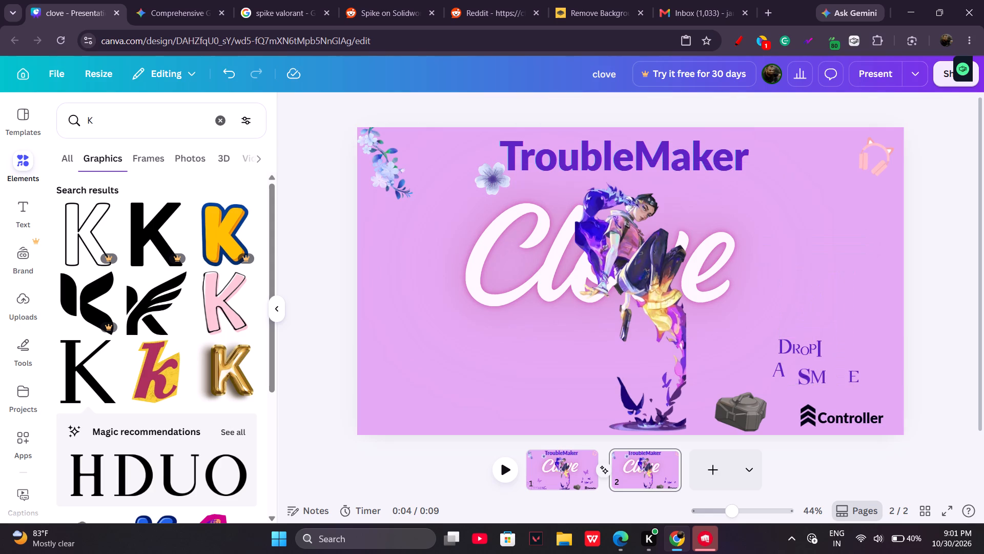
{"action": "left_click_drag", "start_coordinate": [879, 383], "coordinate": [792, 363]}
{"action": "left_click_drag", "start_coordinate": [792, 363], "coordinate": [780, 346]}
{"action": "key", "text": "BackSpace"}
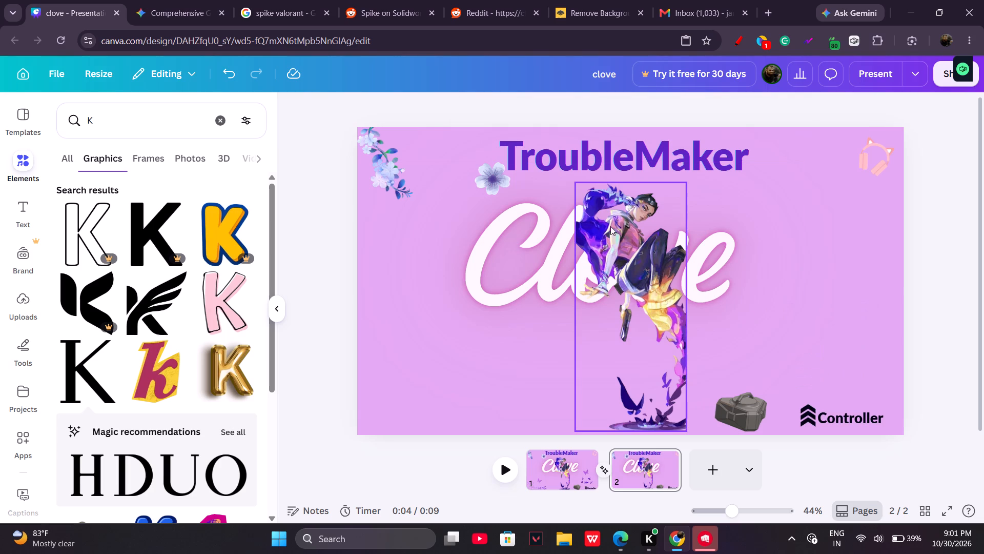
Shrink the character image on page 2 proportionally to about 513 high, keeping its base near the page's bottom edge.
{"action": "left_click", "coordinate": [663, 226]}
{"action": "left_click_drag", "start_coordinate": [688, 181], "coordinate": [625, 278]}
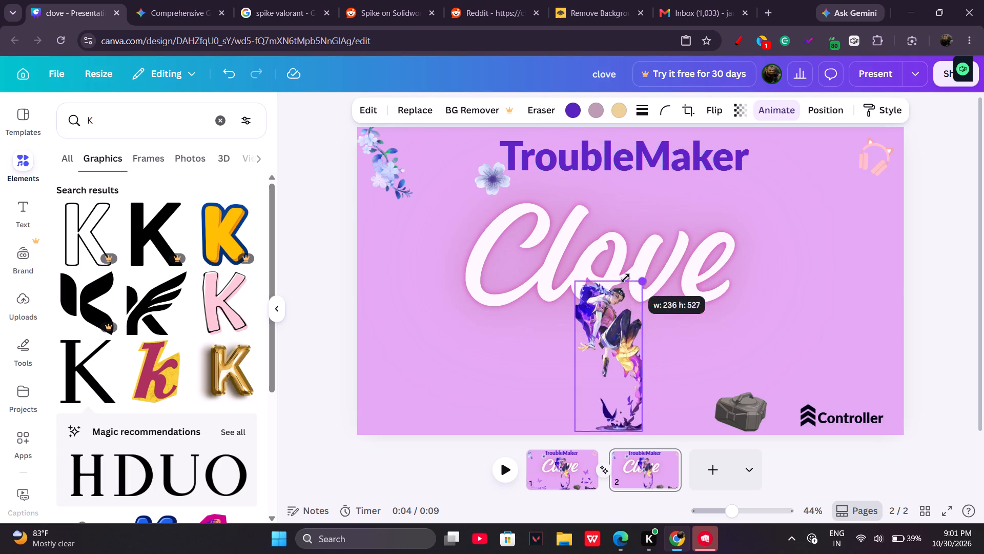
{"action": "left_click_drag", "start_coordinate": [625, 278], "coordinate": [644, 284]}
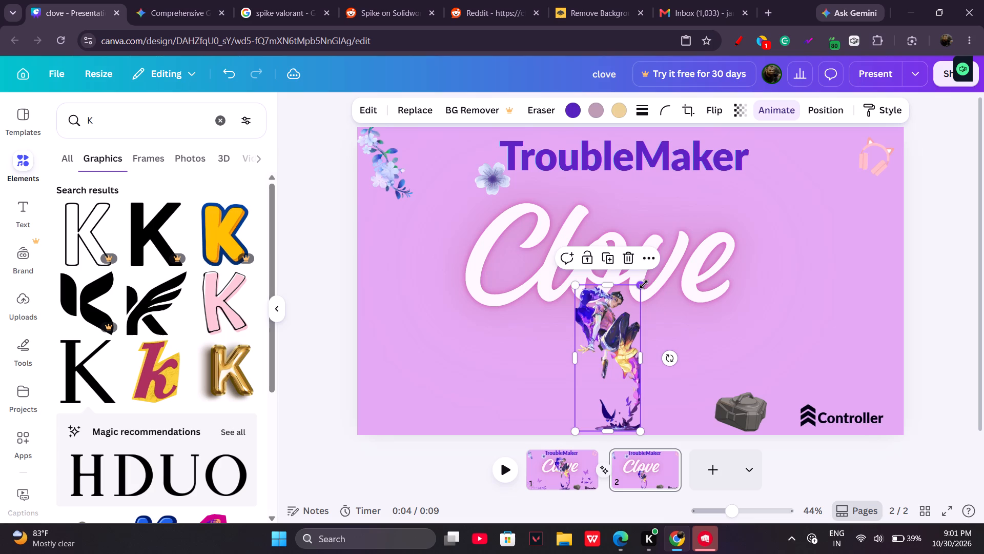
Shrink the "Clove" title to font size 177 and place it in the page's upper right, below the headphones.
{"action": "left_click_drag", "start_coordinate": [700, 253], "coordinate": [845, 281]}
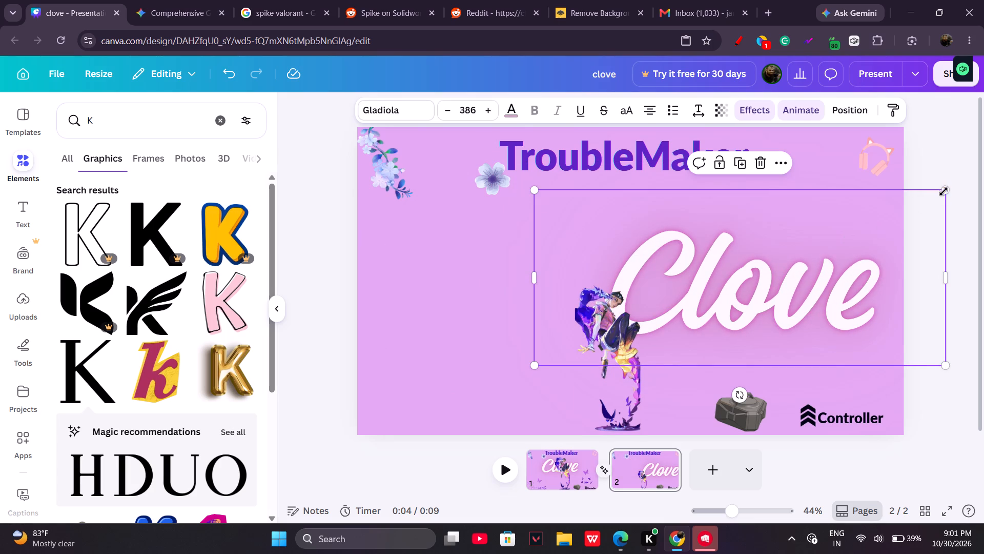
{"action": "left_click_drag", "start_coordinate": [944, 191], "coordinate": [719, 276]}
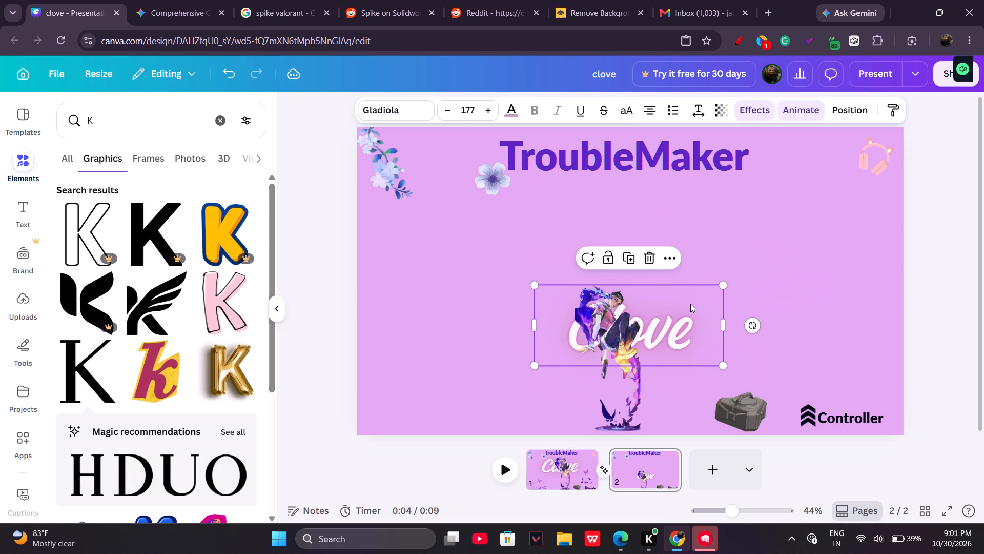
{"action": "left_click_drag", "start_coordinate": [690, 304], "coordinate": [844, 197]}
Move the character image to the left side of page 2, below the corner flowers.
{"action": "left_click_drag", "start_coordinate": [593, 322], "coordinate": [456, 308]}
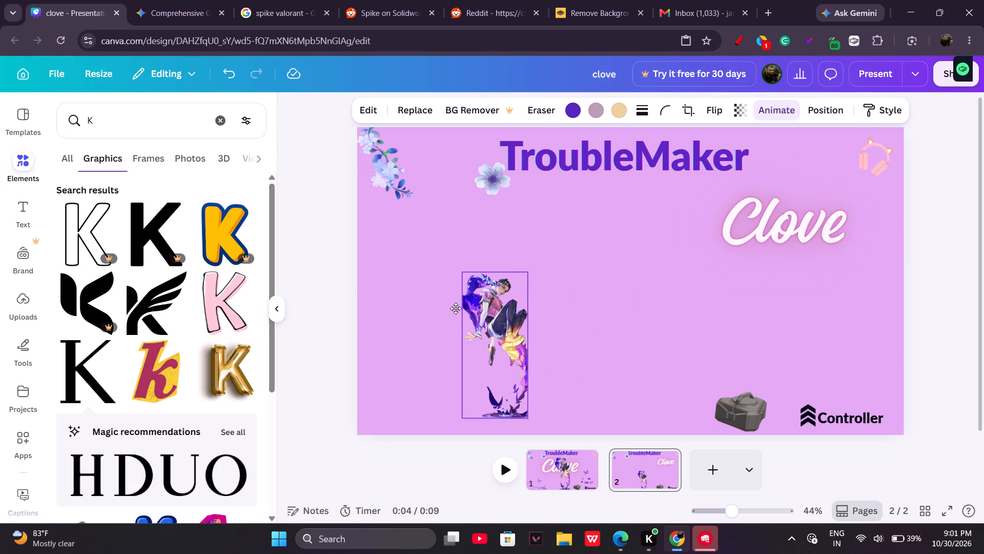
{"action": "left_click_drag", "start_coordinate": [456, 308], "coordinate": [386, 305]}
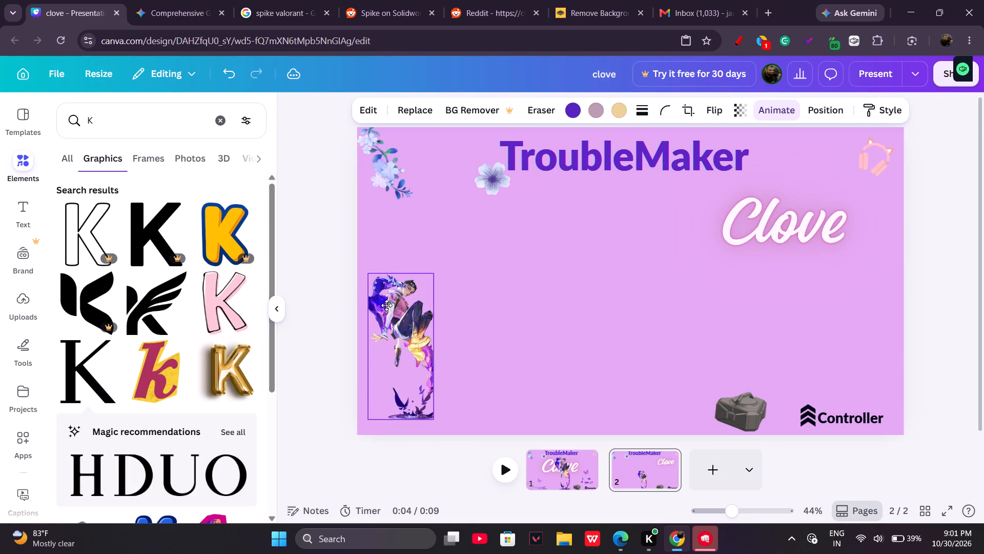
{"action": "left_click_drag", "start_coordinate": [386, 305], "coordinate": [404, 261]}
Place the "Clove" title behind the character's upper body on the page's left side and resize it to font size 171.
{"action": "left_click_drag", "start_coordinate": [830, 220], "coordinate": [524, 284]}
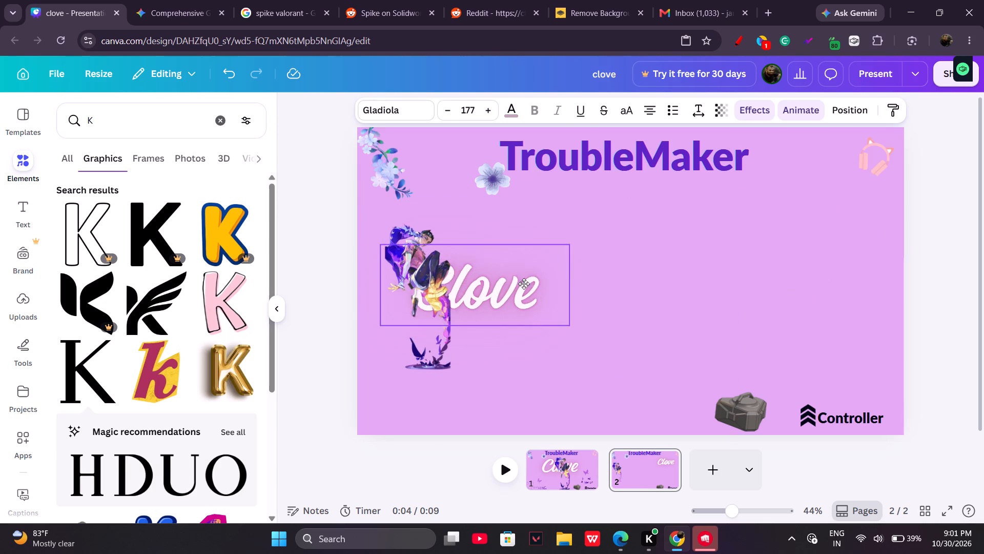
{"action": "left_click_drag", "start_coordinate": [524, 284], "coordinate": [461, 276]}
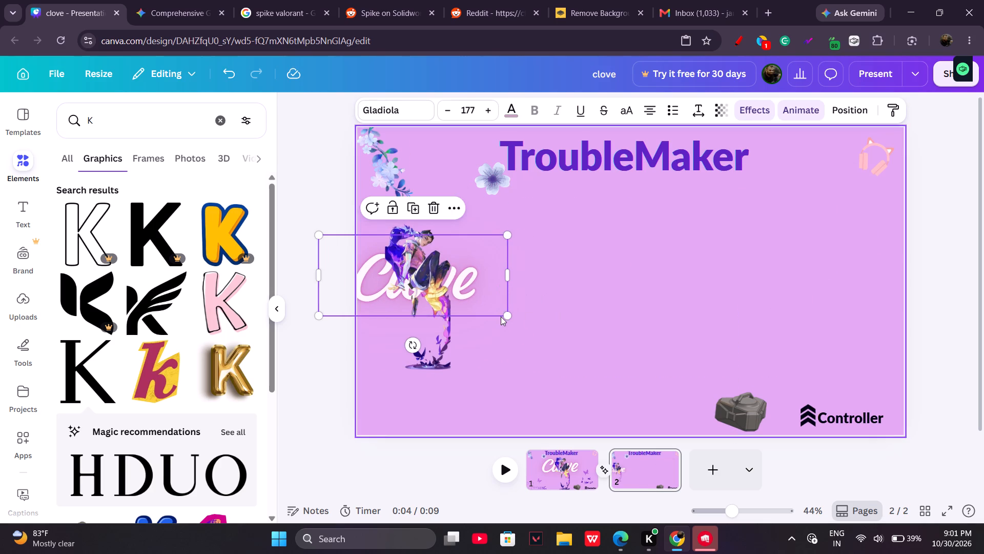
{"action": "left_click_drag", "start_coordinate": [503, 315], "coordinate": [463, 294]}
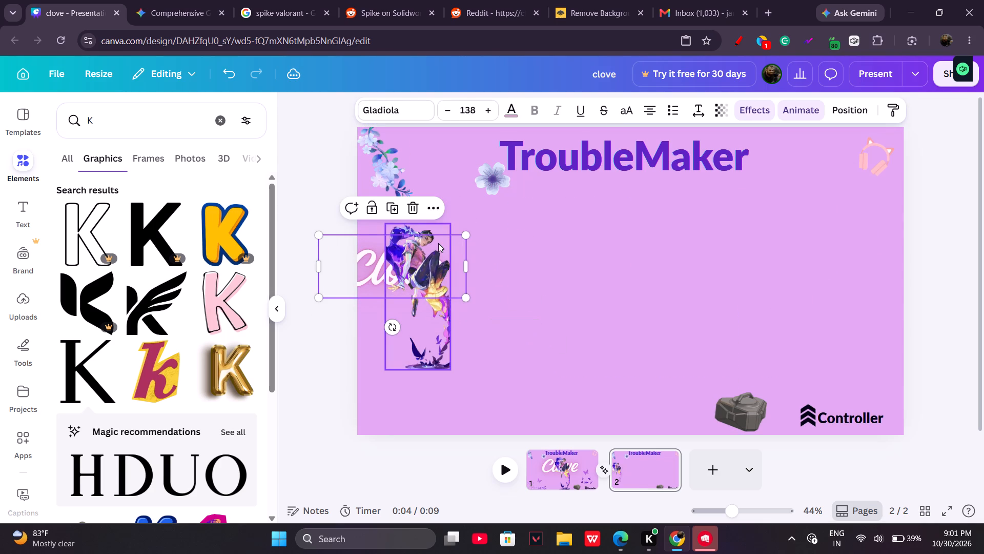
{"action": "left_click", "coordinate": [438, 243]}
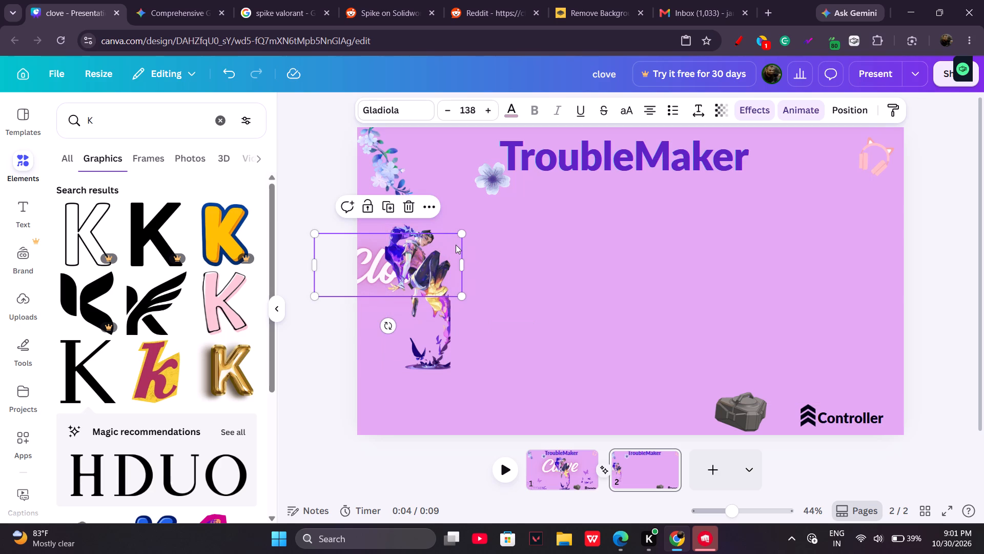
{"action": "left_click_drag", "start_coordinate": [456, 245], "coordinate": [483, 240]}
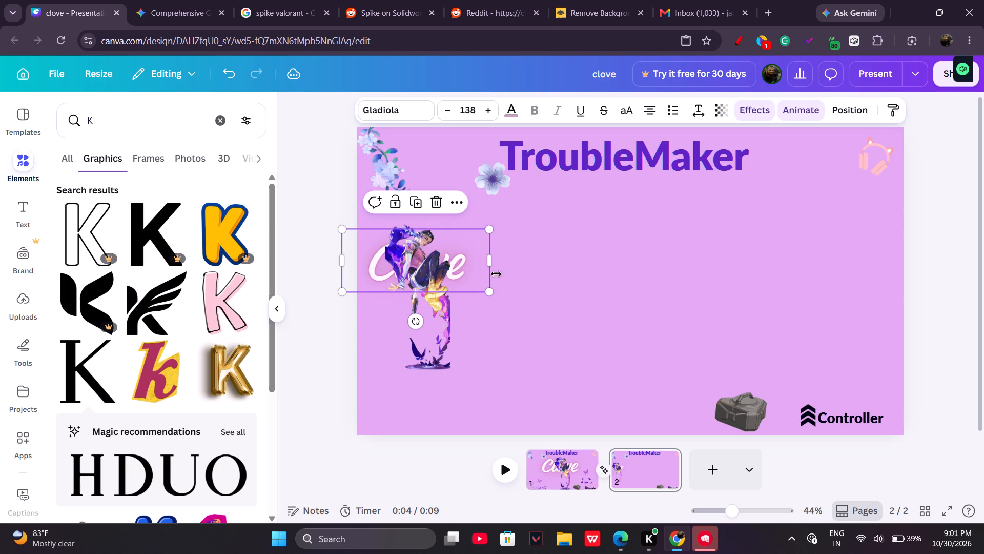
{"action": "left_click_drag", "start_coordinate": [489, 294], "coordinate": [501, 302]}
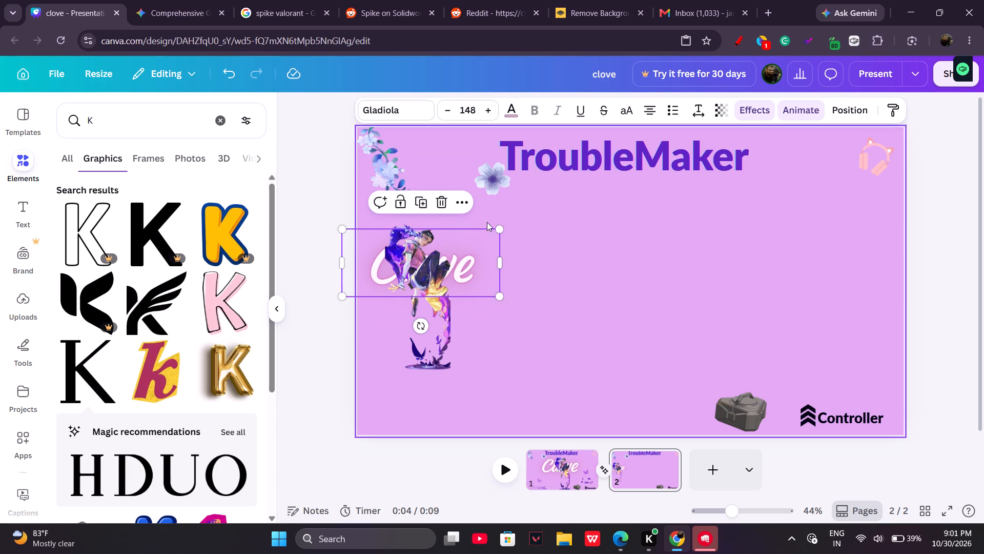
{"action": "left_click_drag", "start_coordinate": [500, 224], "coordinate": [525, 217]}
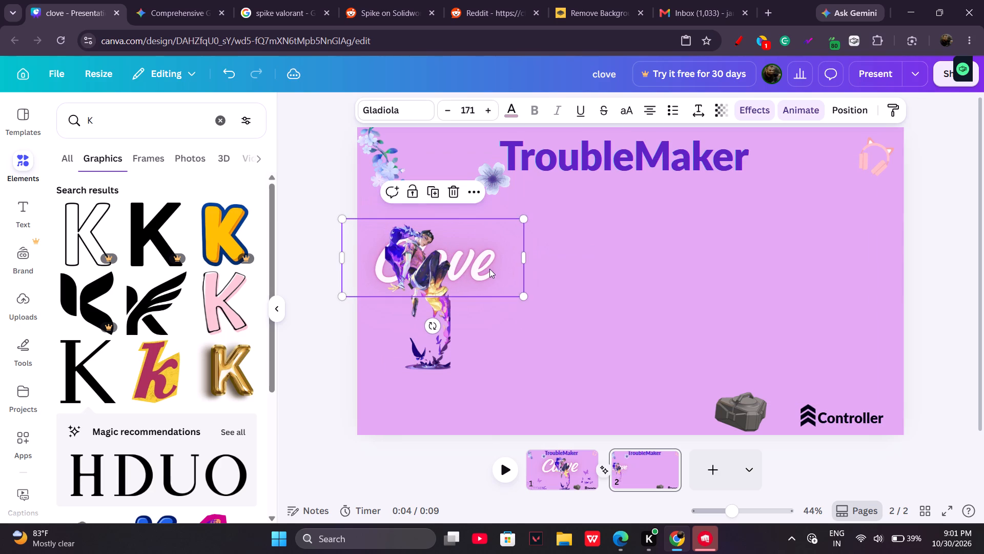
{"action": "left_click_drag", "start_coordinate": [489, 269], "coordinate": [487, 260]}
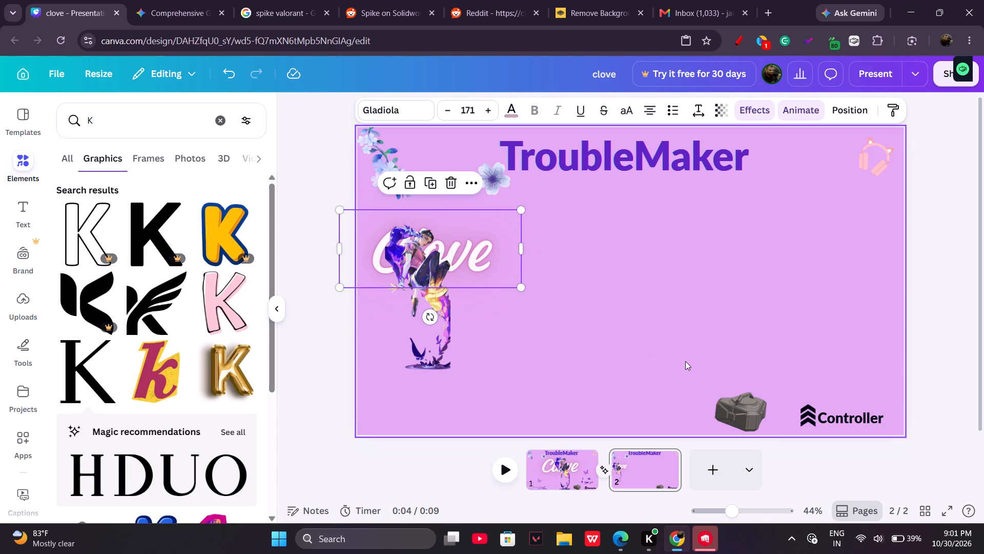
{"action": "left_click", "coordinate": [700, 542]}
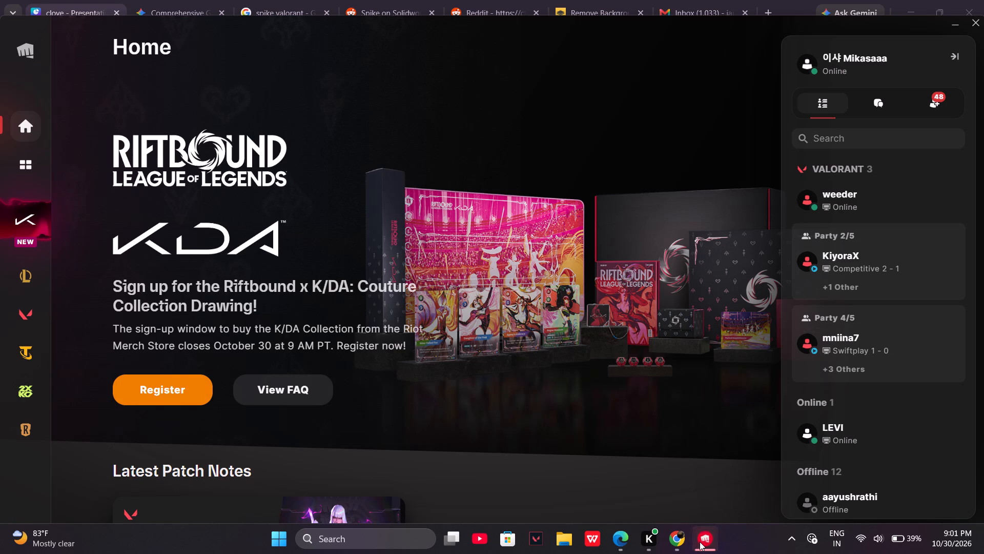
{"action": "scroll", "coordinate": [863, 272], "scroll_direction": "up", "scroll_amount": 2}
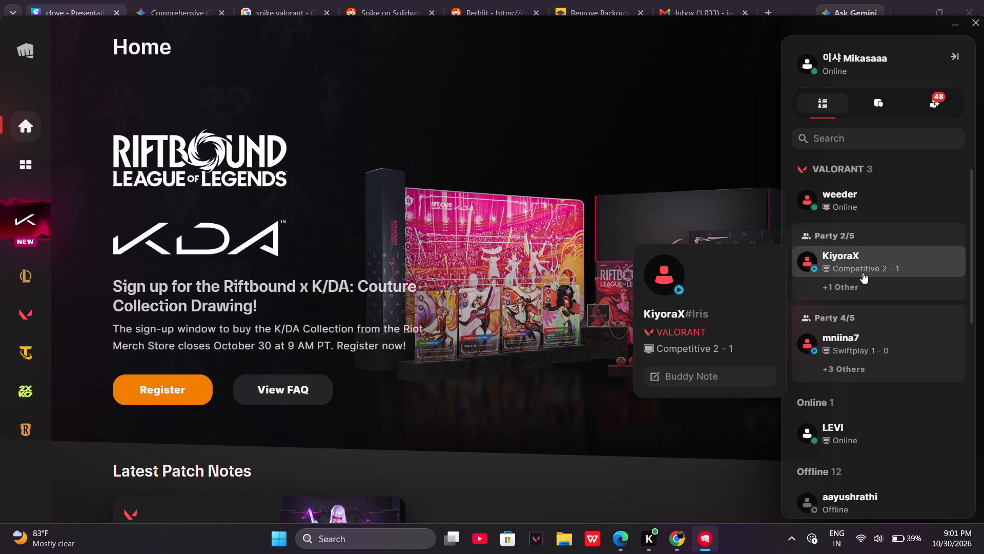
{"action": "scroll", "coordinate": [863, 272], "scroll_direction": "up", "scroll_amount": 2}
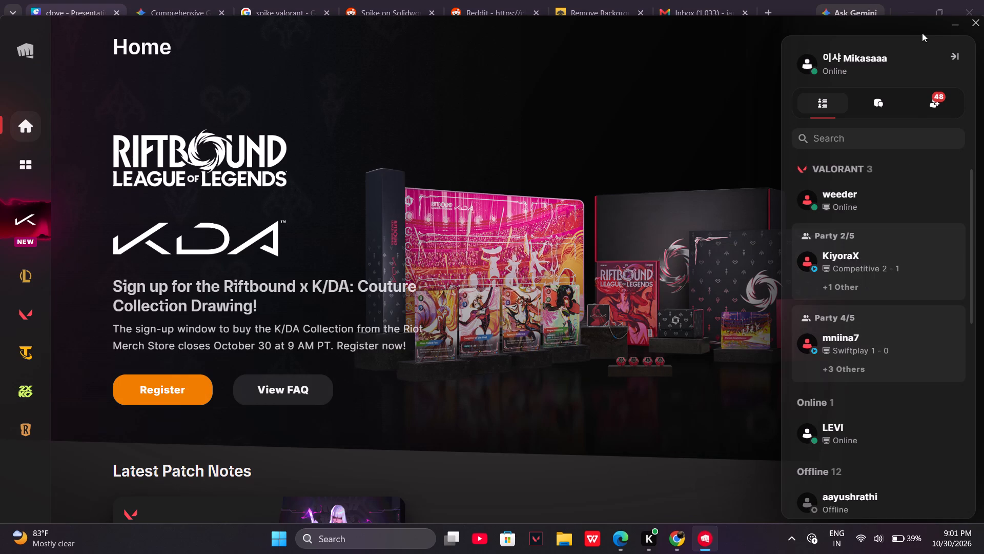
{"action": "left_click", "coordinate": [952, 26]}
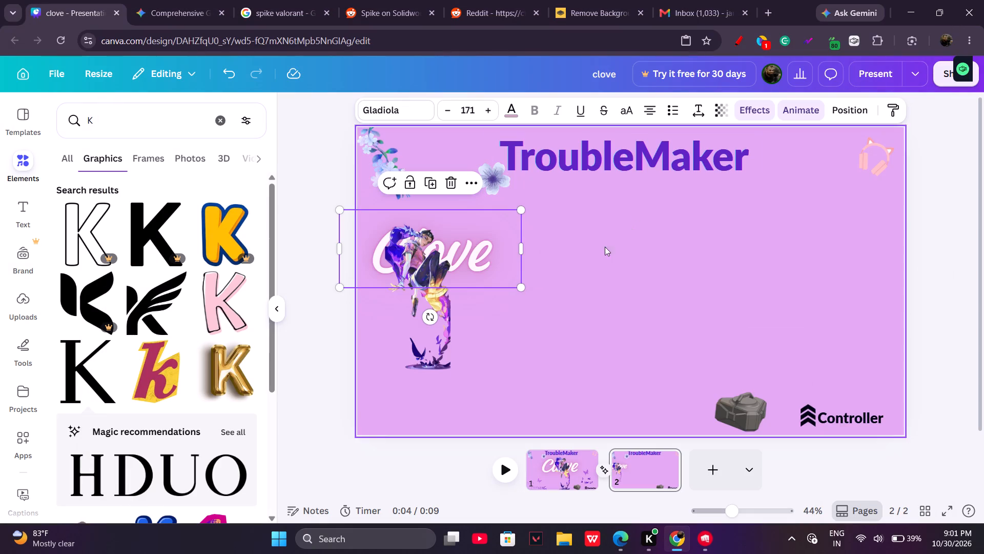
Stretch the character image horizontally to slightly over 260 wide and nudge it right to centre it over the "Clove" title.
{"action": "left_click", "coordinate": [448, 346]}
{"action": "left_click_drag", "start_coordinate": [448, 346], "coordinate": [458, 341]}
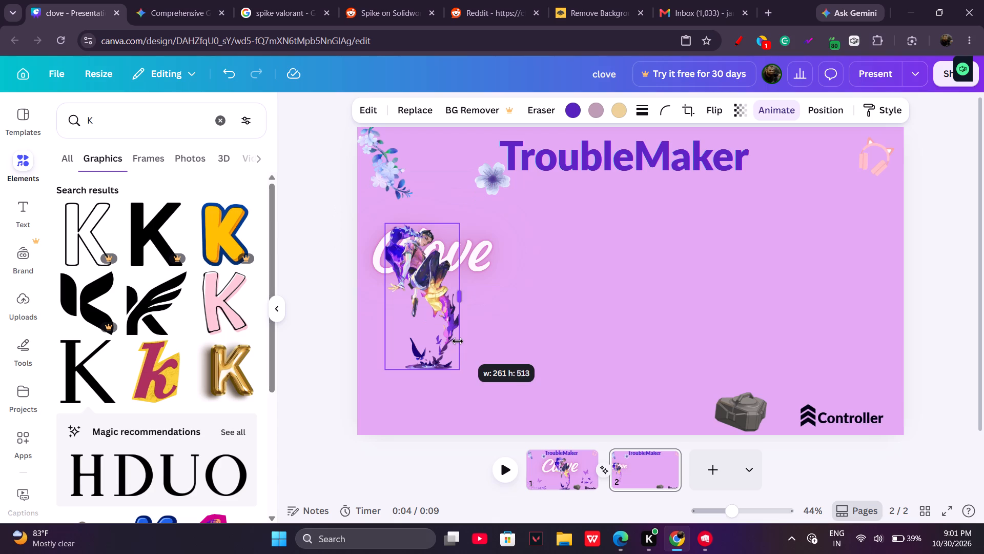
{"action": "left_click_drag", "start_coordinate": [458, 341], "coordinate": [461, 342]}
{"action": "left_click_drag", "start_coordinate": [439, 301], "coordinate": [444, 298]}
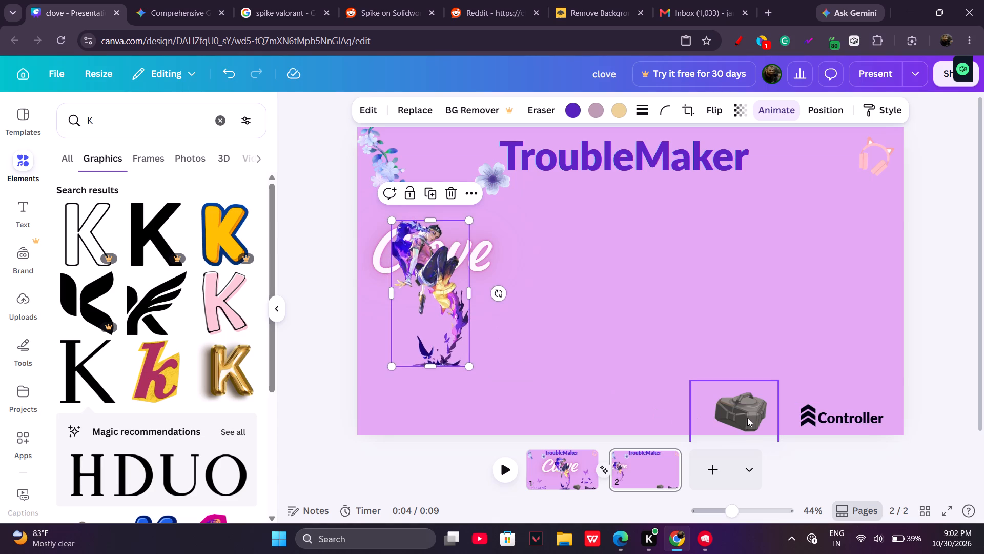
Move the grey bag image from the bottom of page 2 to just beside the "Clove" title.
{"action": "left_click_drag", "start_coordinate": [742, 410], "coordinate": [593, 346]}
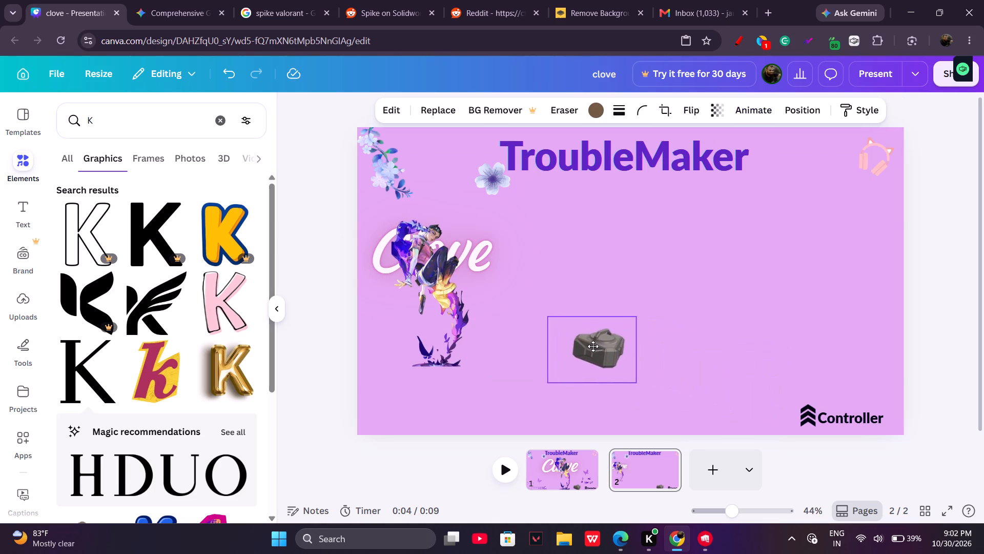
{"action": "left_click_drag", "start_coordinate": [593, 346], "coordinate": [579, 411]}
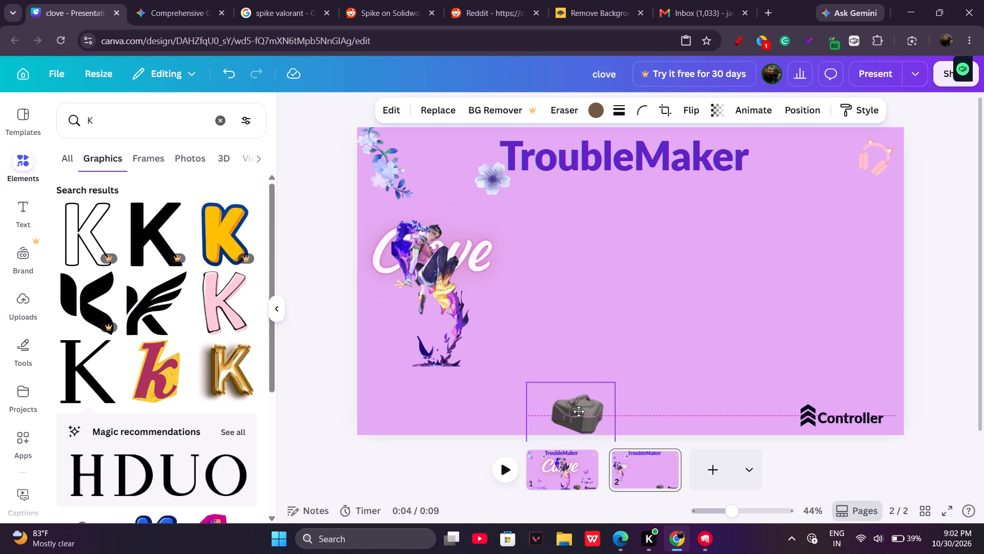
{"action": "left_click_drag", "start_coordinate": [579, 411], "coordinate": [571, 378]}
{"action": "left_click_drag", "start_coordinate": [562, 369], "coordinate": [512, 260]}
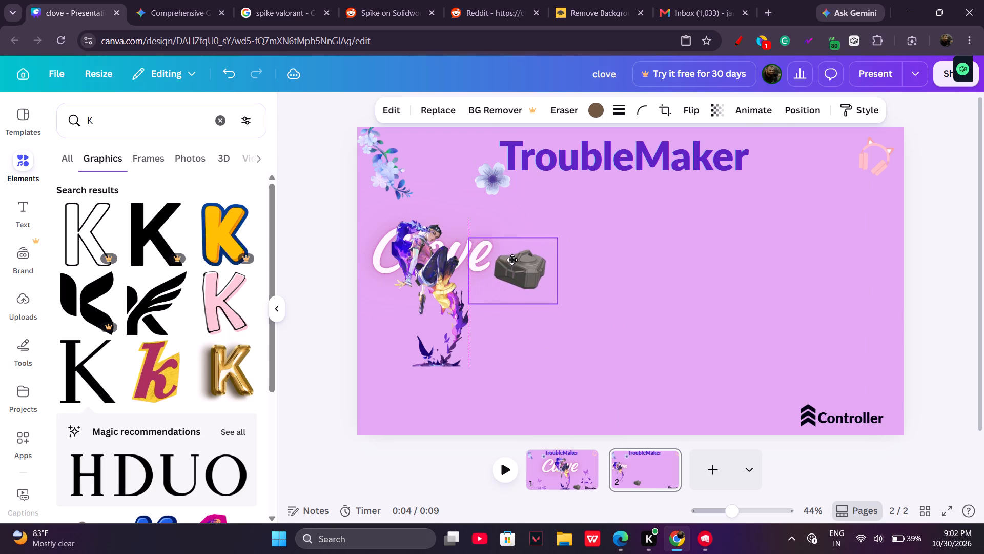
{"action": "left_click_drag", "start_coordinate": [512, 260], "coordinate": [510, 261]}
{"action": "left_click", "coordinate": [509, 264]}
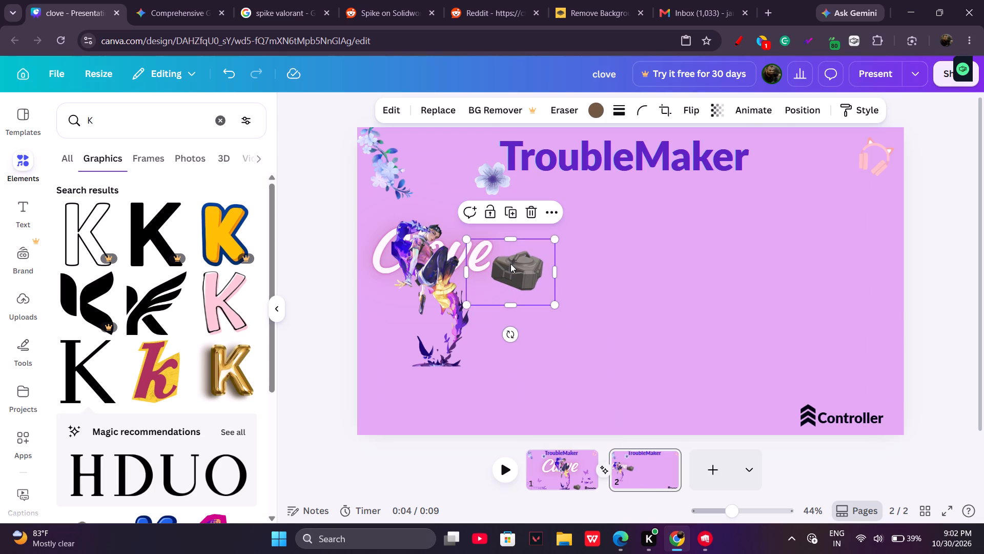
{"action": "left_click", "coordinate": [529, 262]}
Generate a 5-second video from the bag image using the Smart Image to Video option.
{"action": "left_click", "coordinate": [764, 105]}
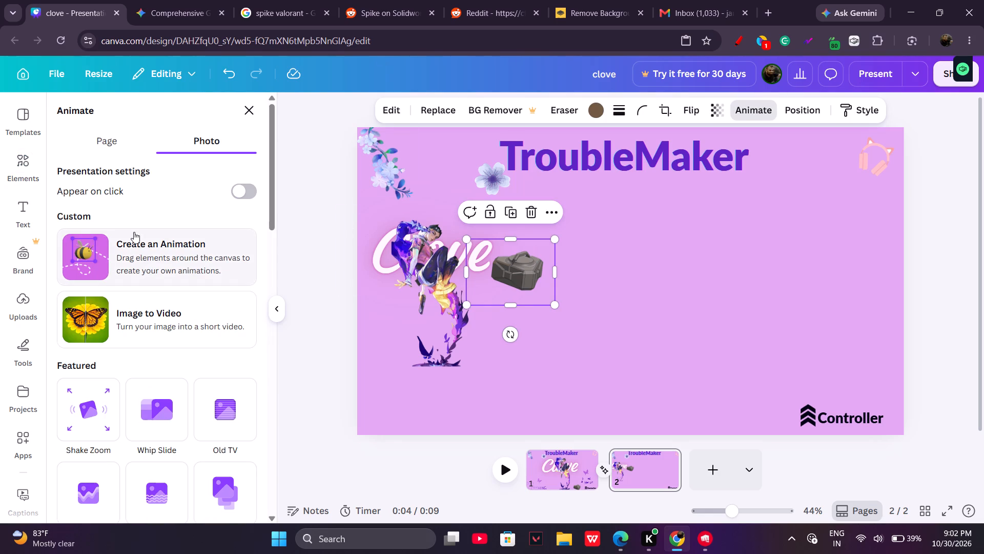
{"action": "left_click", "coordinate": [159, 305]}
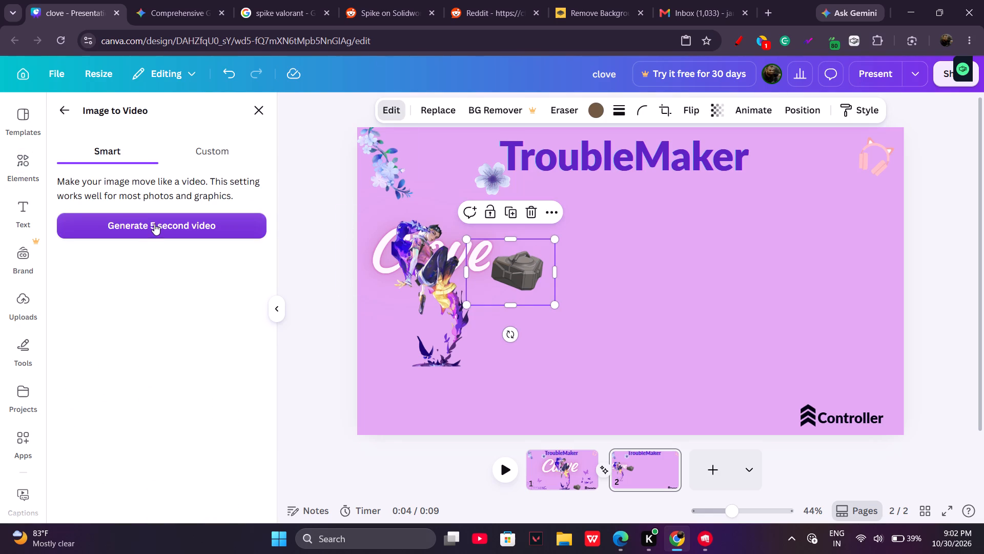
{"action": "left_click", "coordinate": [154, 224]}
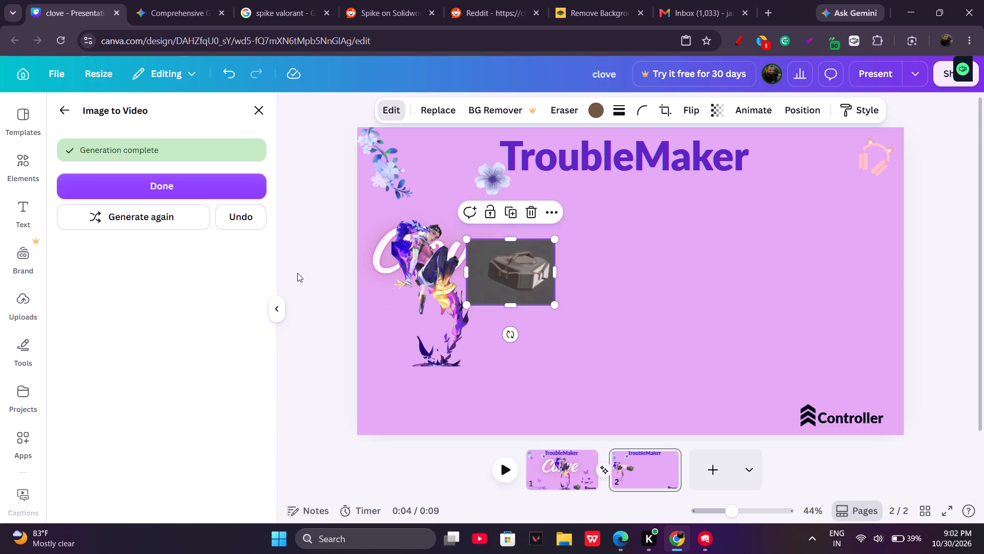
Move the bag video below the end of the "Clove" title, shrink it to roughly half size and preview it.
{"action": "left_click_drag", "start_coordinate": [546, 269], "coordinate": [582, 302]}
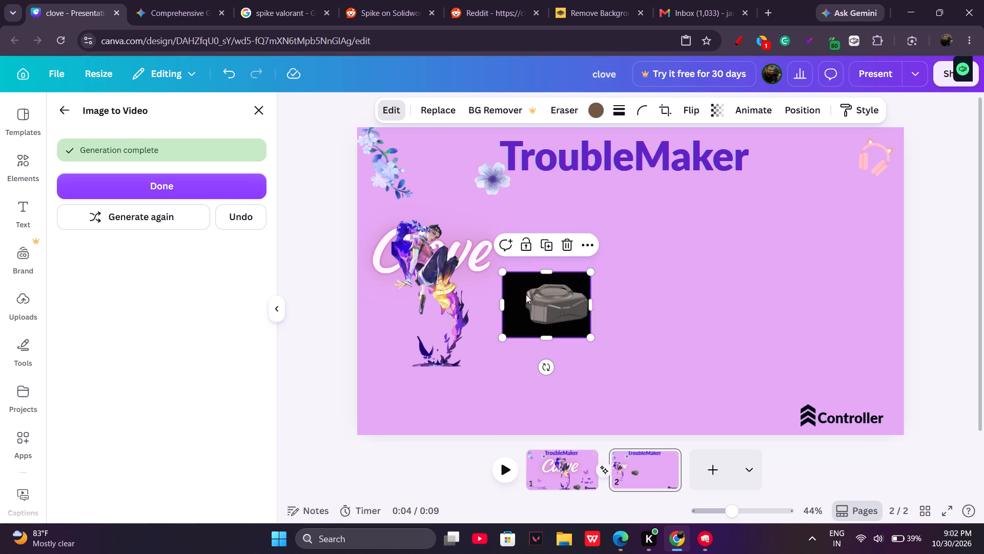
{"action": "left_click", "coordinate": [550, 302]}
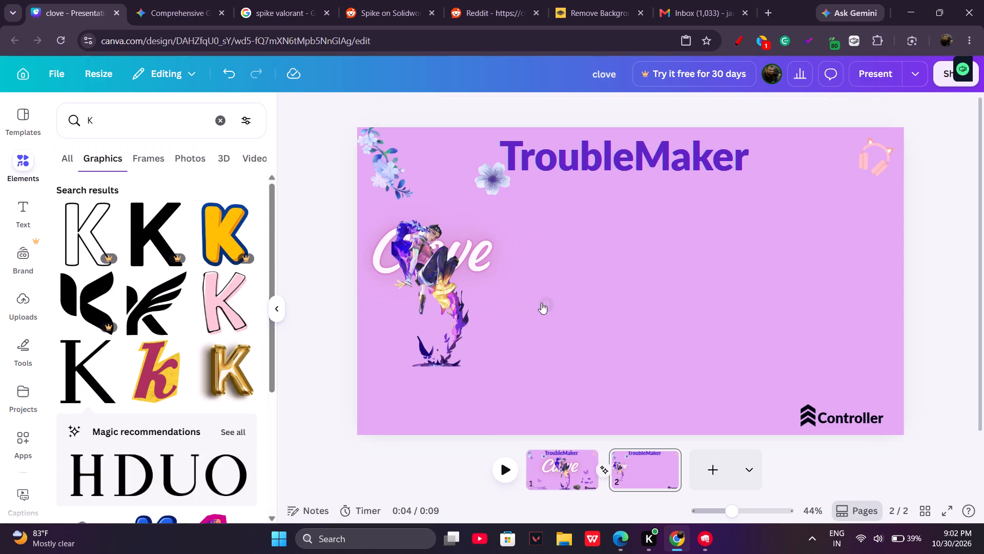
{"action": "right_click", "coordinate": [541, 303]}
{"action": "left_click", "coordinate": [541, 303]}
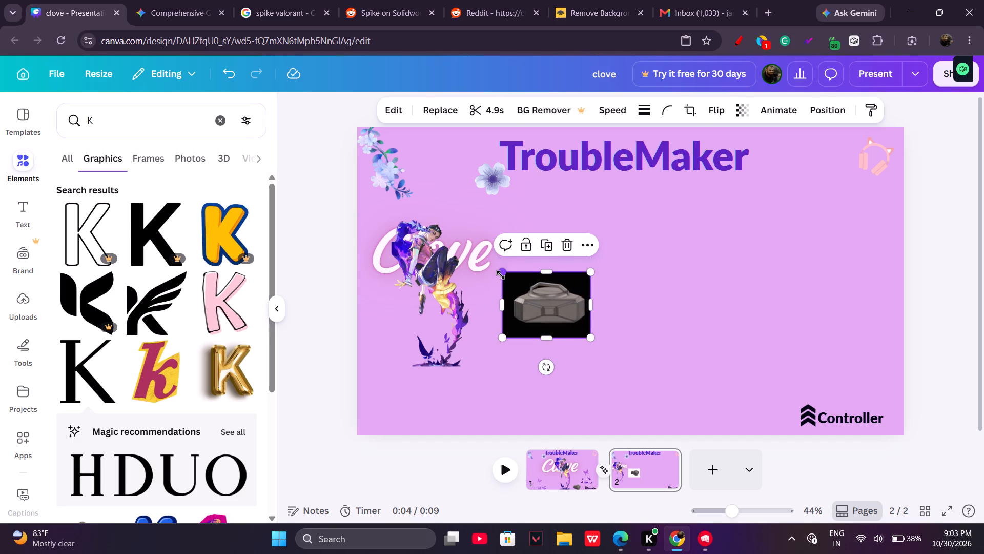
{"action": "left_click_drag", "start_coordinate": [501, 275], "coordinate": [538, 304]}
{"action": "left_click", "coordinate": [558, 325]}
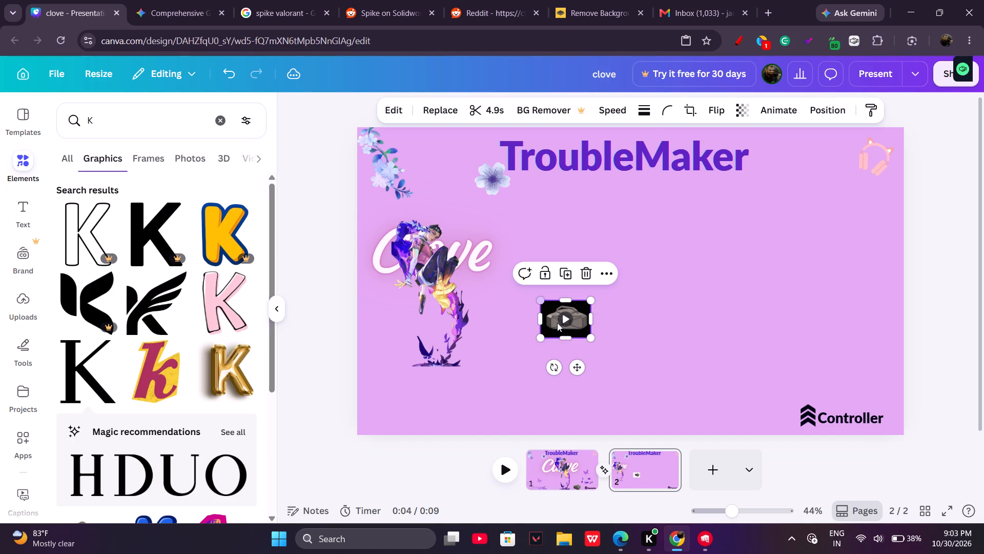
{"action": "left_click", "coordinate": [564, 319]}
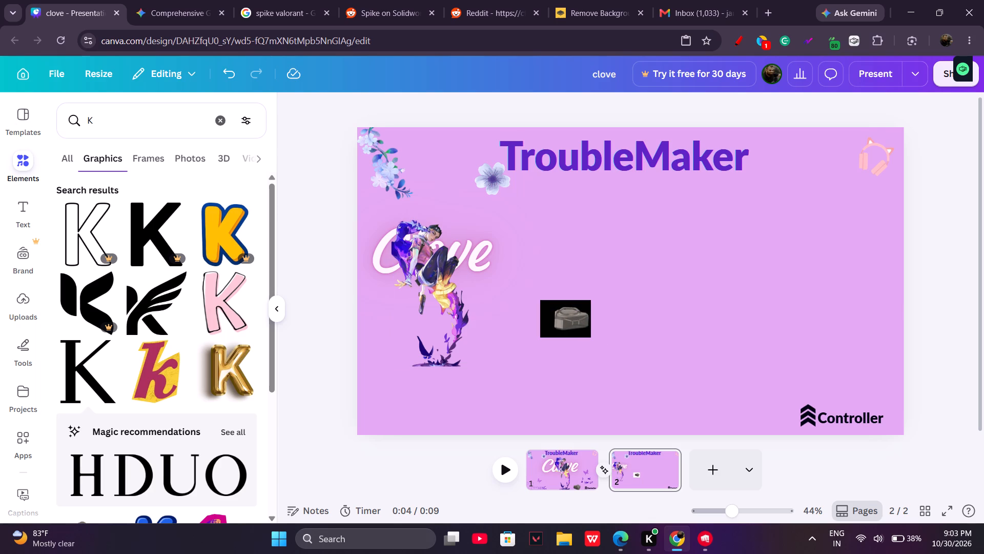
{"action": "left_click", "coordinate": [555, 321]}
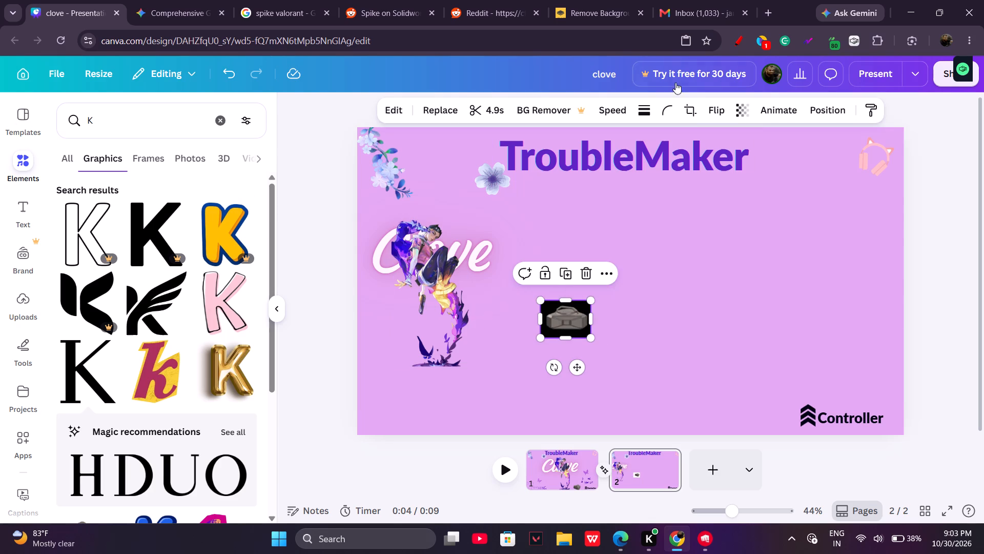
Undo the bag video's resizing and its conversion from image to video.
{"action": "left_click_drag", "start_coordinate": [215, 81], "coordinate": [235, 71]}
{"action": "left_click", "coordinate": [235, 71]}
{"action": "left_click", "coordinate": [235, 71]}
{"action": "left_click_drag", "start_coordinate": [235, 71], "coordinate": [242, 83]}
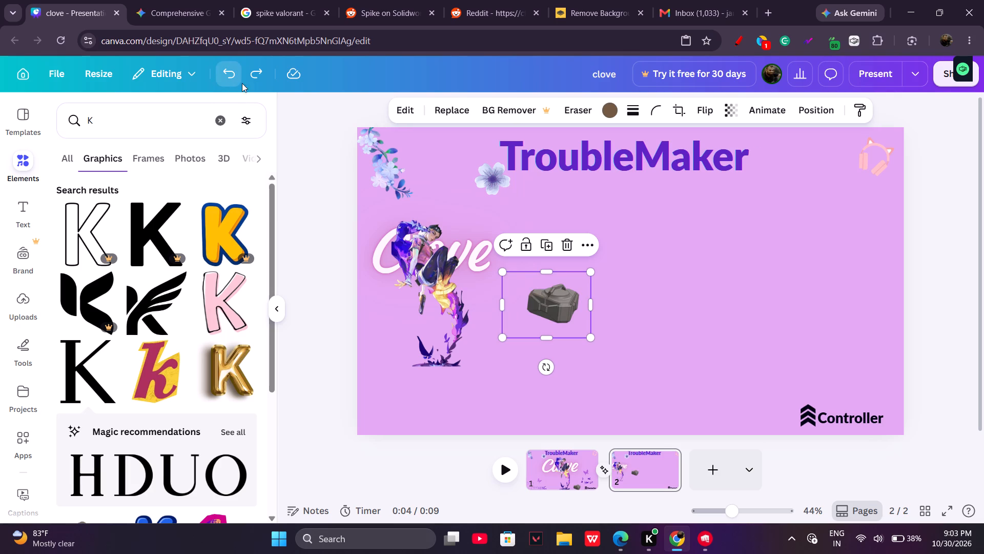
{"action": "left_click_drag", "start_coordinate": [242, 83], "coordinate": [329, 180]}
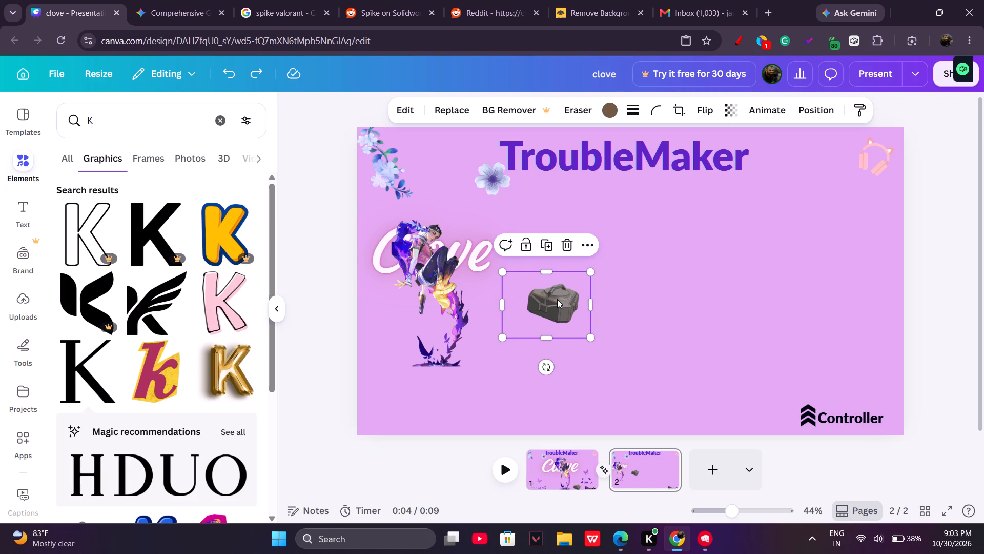
Enlarge the bag image slightly and place it beside the character's legs, below the "Clove" title.
{"action": "left_click_drag", "start_coordinate": [497, 273], "coordinate": [491, 262]}
{"action": "left_click_drag", "start_coordinate": [542, 308], "coordinate": [520, 331]}
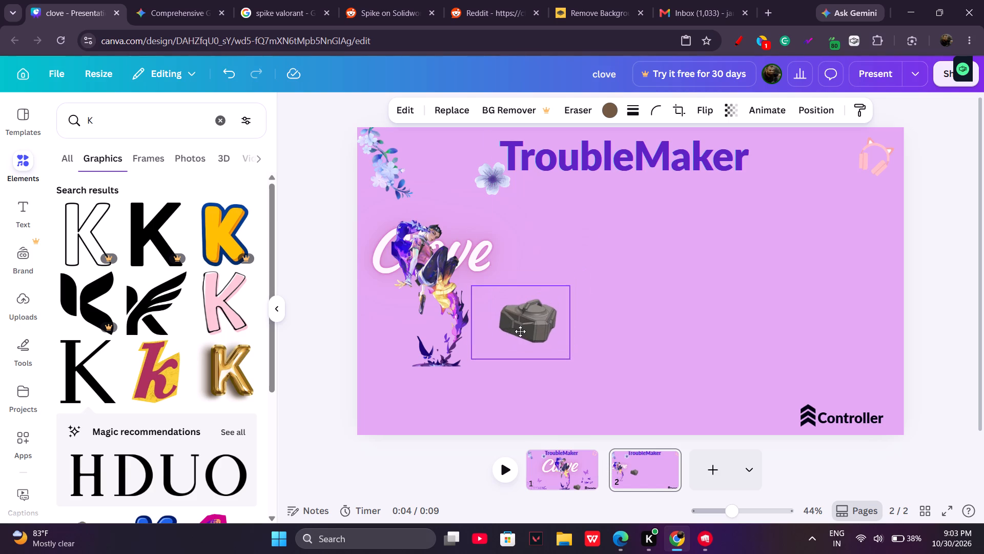
{"action": "left_click_drag", "start_coordinate": [520, 331], "coordinate": [517, 332]}
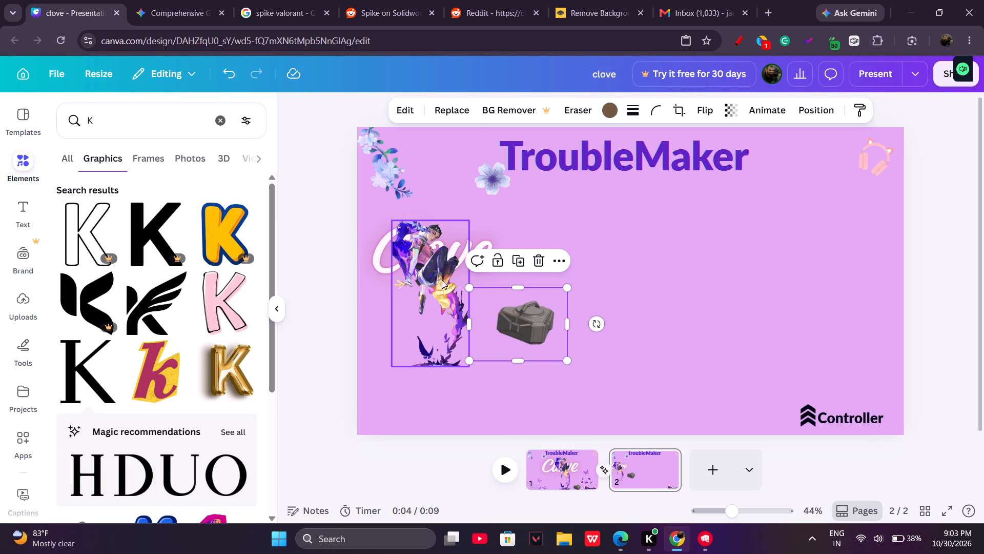
Browse the full set of Magic recommendations letter graphics for a matching lettering style.
{"action": "left_click", "coordinate": [240, 438]}
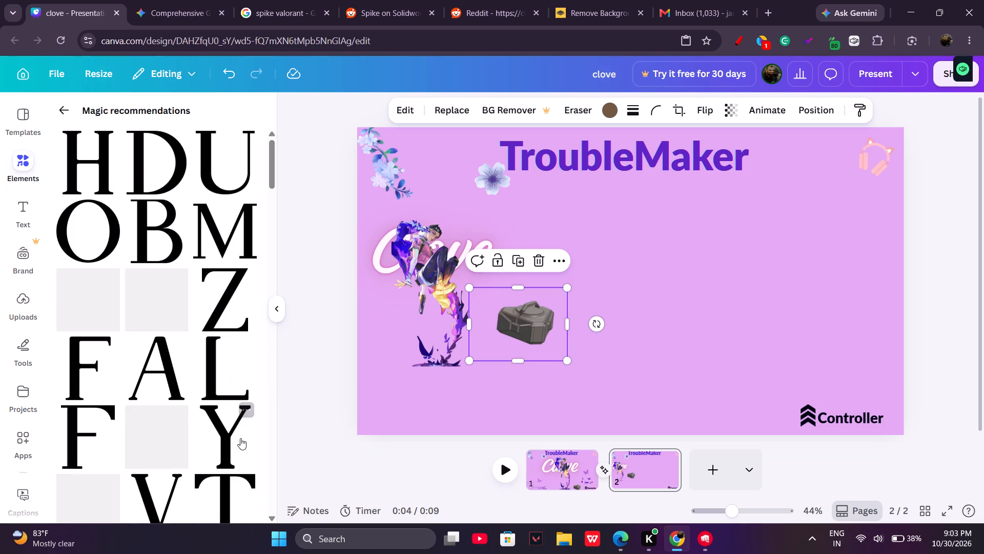
{"action": "scroll", "coordinate": [210, 331], "scroll_direction": "down", "scroll_amount": 3}
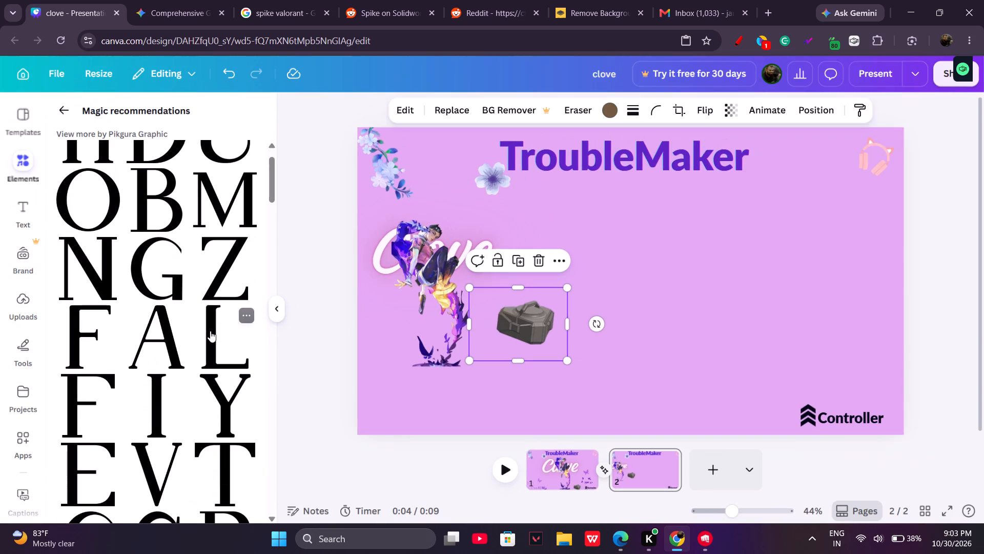
{"action": "scroll", "coordinate": [234, 447], "scroll_direction": "down", "scroll_amount": 2}
{"action": "scroll", "coordinate": [197, 415], "scroll_direction": "down", "scroll_amount": 5}
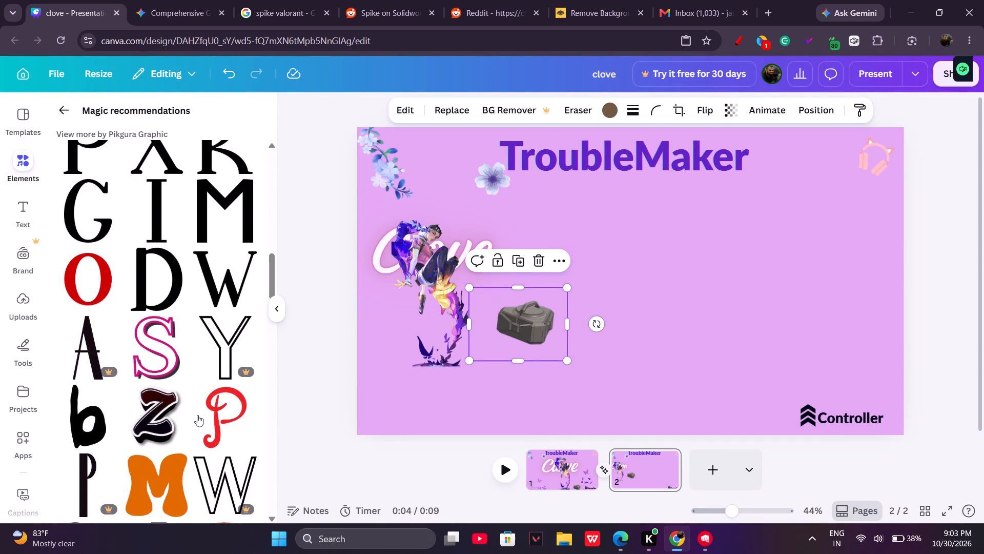
{"action": "scroll", "coordinate": [197, 415], "scroll_direction": "up", "scroll_amount": 11}
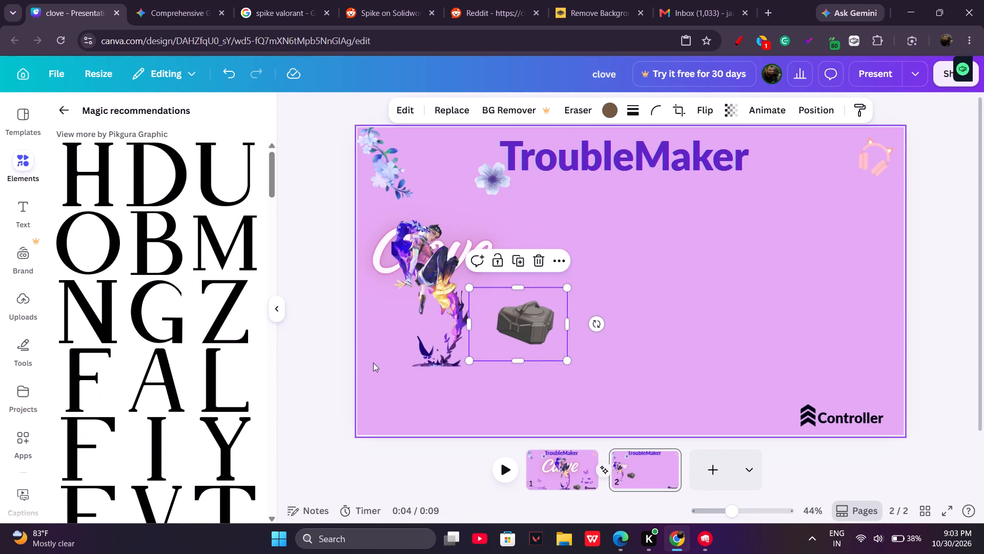
Copy the purple letter S of "Smoke" from page 1 and paste it onto page 2.
{"action": "left_click", "coordinate": [549, 472]}
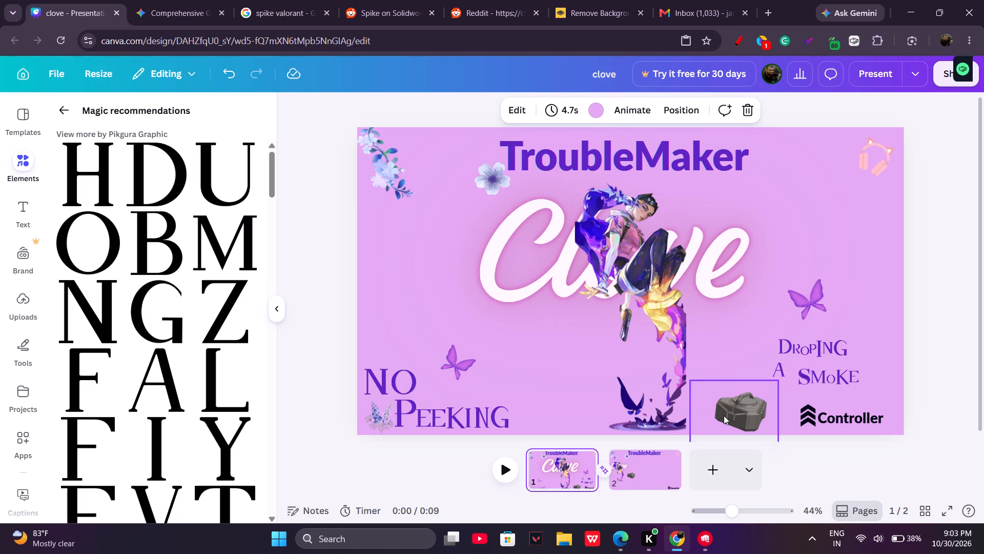
{"action": "left_click", "coordinate": [805, 387]}
{"action": "double_click", "coordinate": [805, 384]}
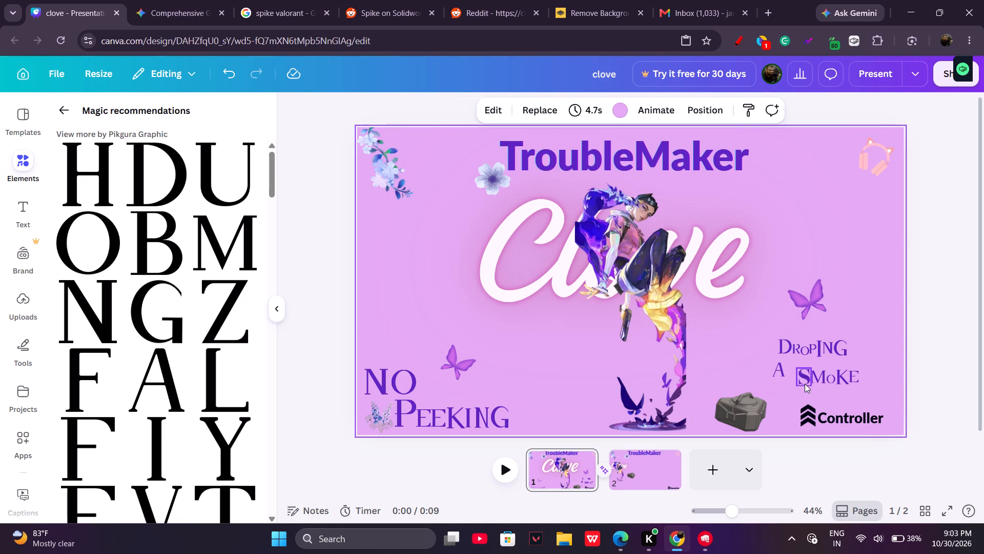
{"action": "right_click", "coordinate": [805, 384]}
{"action": "right_click", "coordinate": [805, 372]}
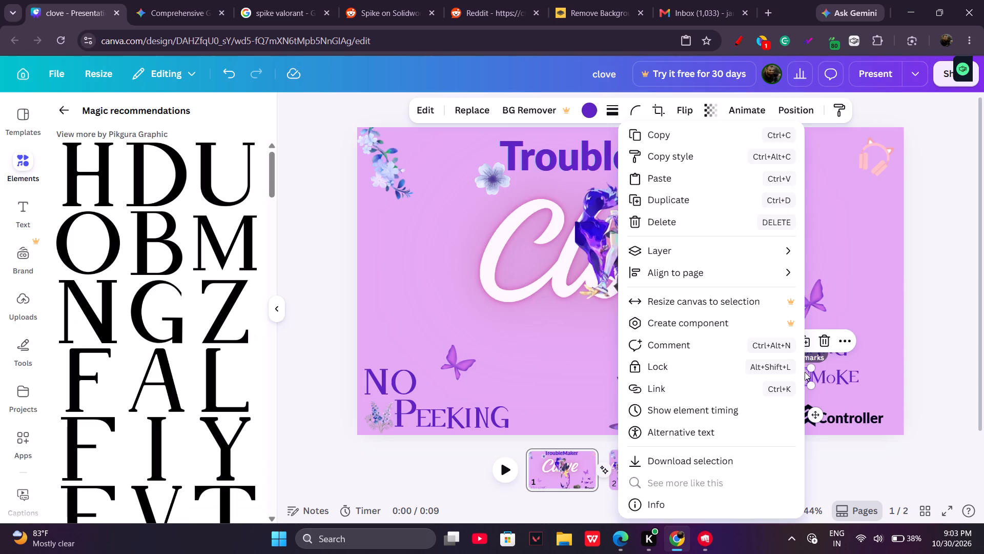
{"action": "left_click", "coordinate": [672, 138]}
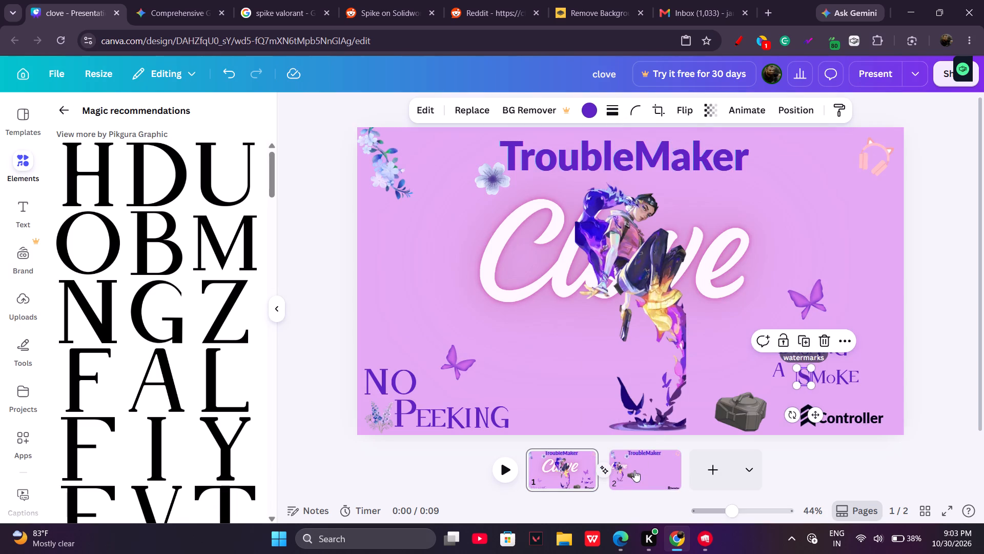
{"action": "left_click", "coordinate": [635, 471]}
{"action": "right_click", "coordinate": [559, 233]}
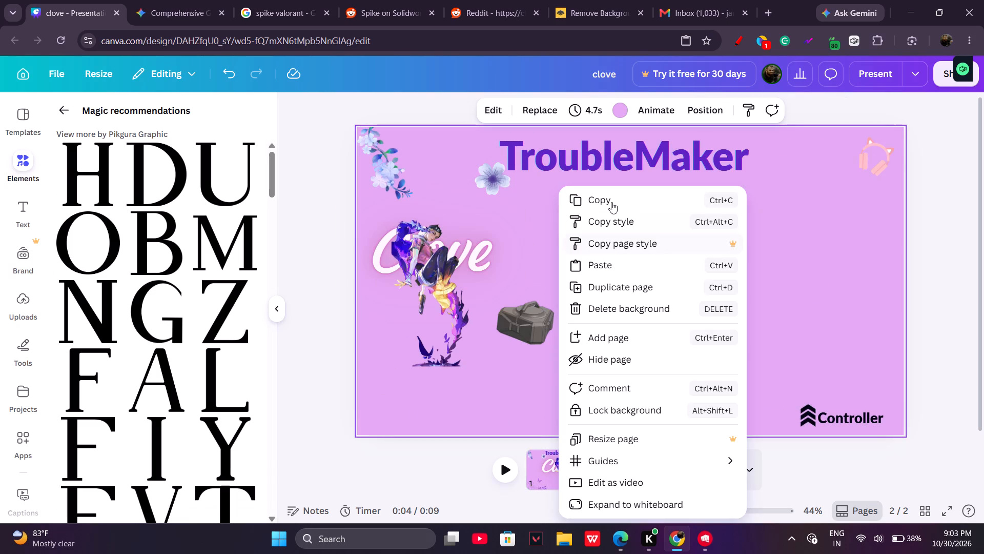
{"action": "left_click_drag", "start_coordinate": [606, 250], "coordinate": [608, 261]}
{"action": "left_click", "coordinate": [608, 261]}
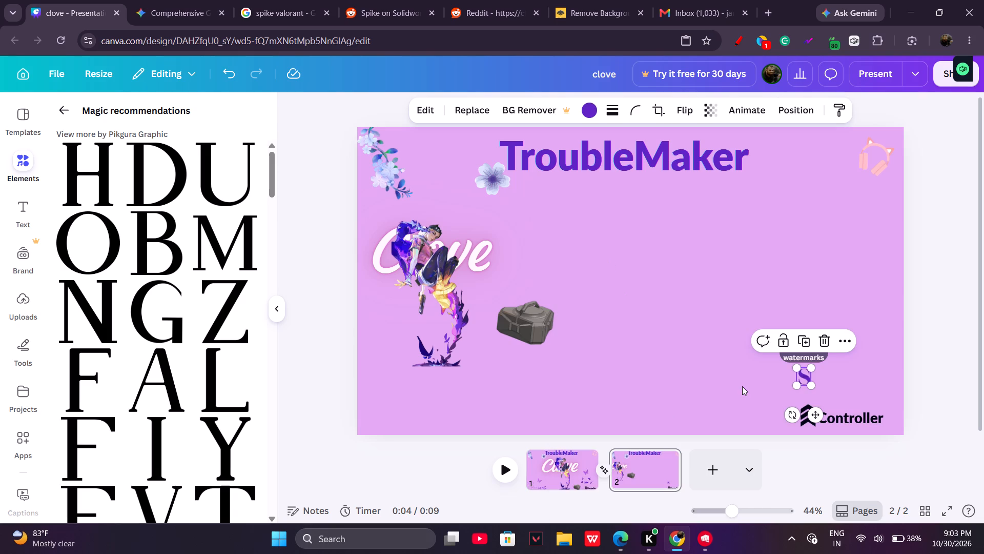
Enlarge the pasted letter S and place it below the "TroubleMaker" heading, above the bag.
{"action": "left_click_drag", "start_coordinate": [795, 370], "coordinate": [753, 355]}
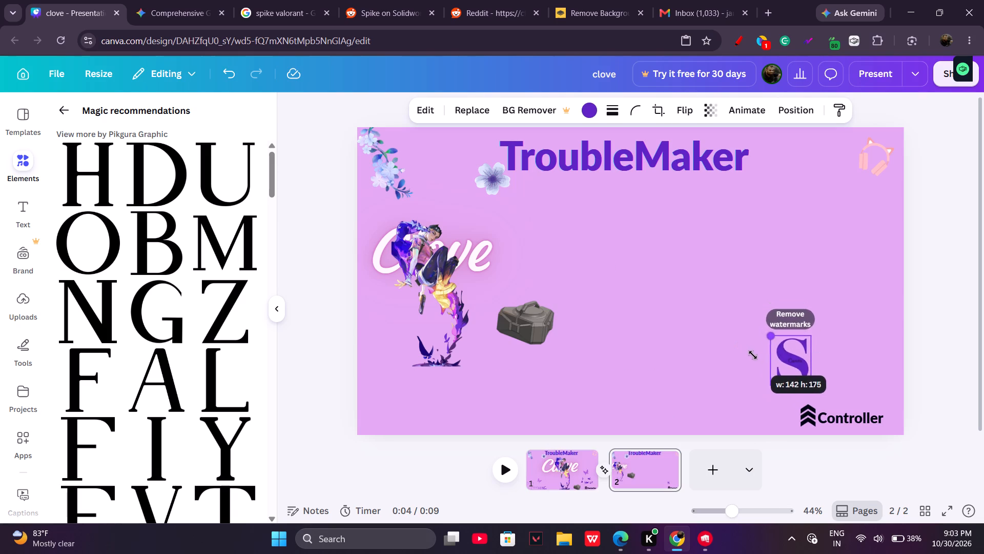
{"action": "left_click_drag", "start_coordinate": [753, 355], "coordinate": [768, 368]}
{"action": "left_click_drag", "start_coordinate": [803, 372], "coordinate": [543, 298]}
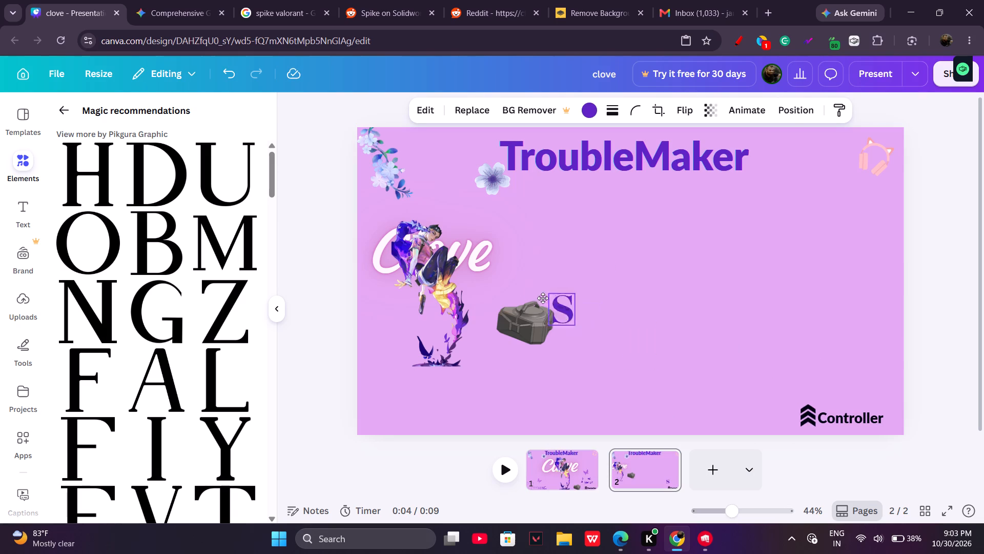
{"action": "left_click_drag", "start_coordinate": [543, 298], "coordinate": [552, 239]}
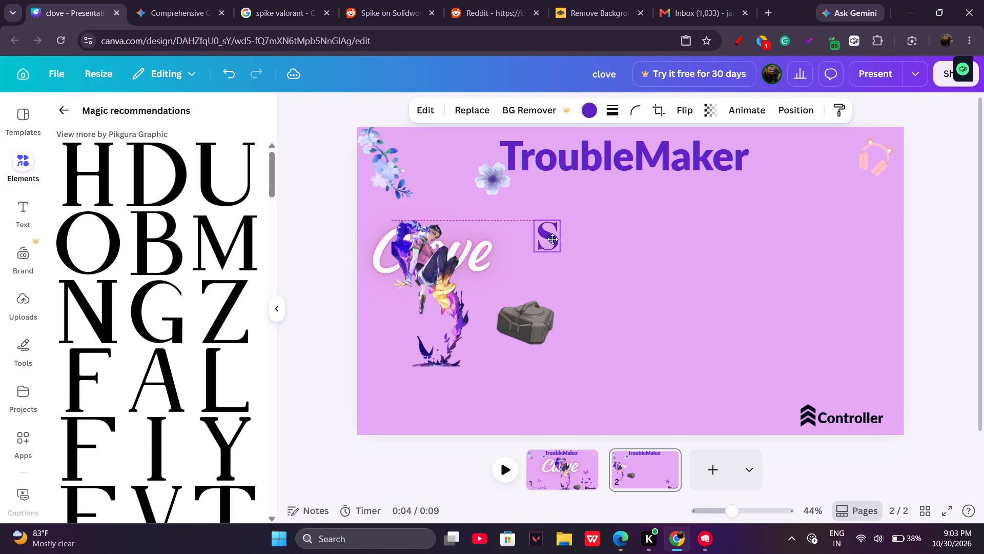
{"action": "left_click_drag", "start_coordinate": [552, 239], "coordinate": [588, 239]}
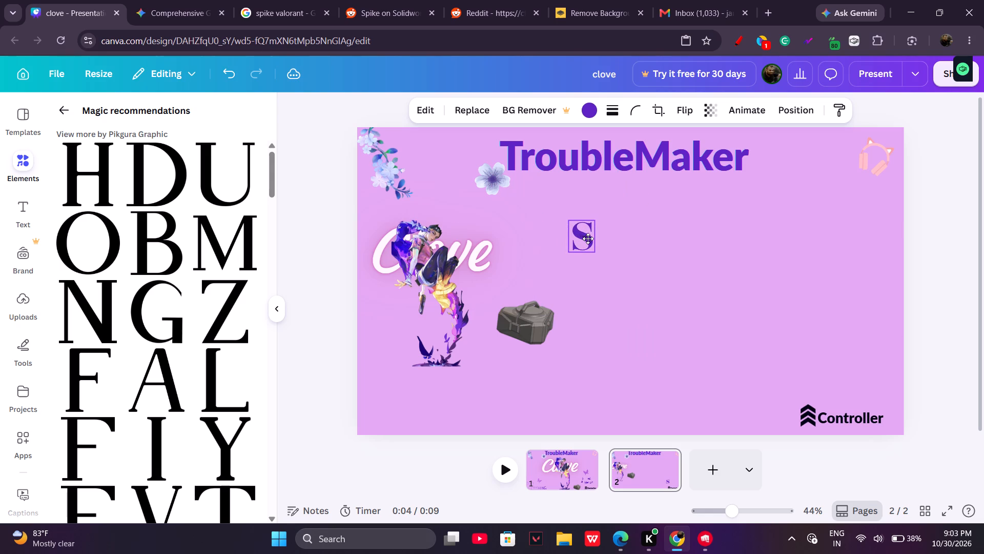
{"action": "left_click_drag", "start_coordinate": [588, 239], "coordinate": [572, 231]}
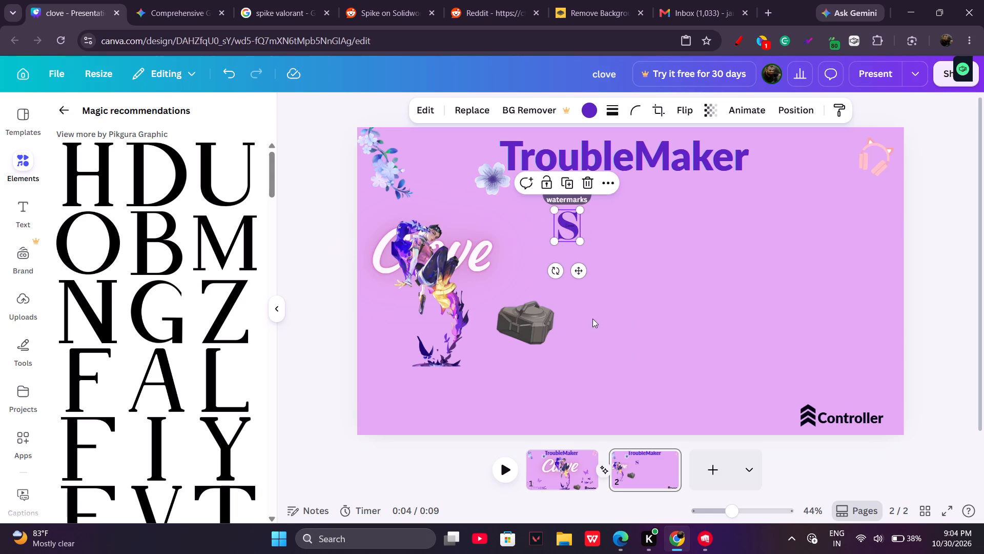
Add the serif letter P graphic from the Magic recommendations to page 2 and colour it the same purple as the S.
{"action": "scroll", "coordinate": [153, 353], "scroll_direction": "up", "scroll_amount": 3}
{"action": "scroll", "coordinate": [153, 353], "scroll_direction": "down", "scroll_amount": 3}
{"action": "left_click", "coordinate": [227, 428]}
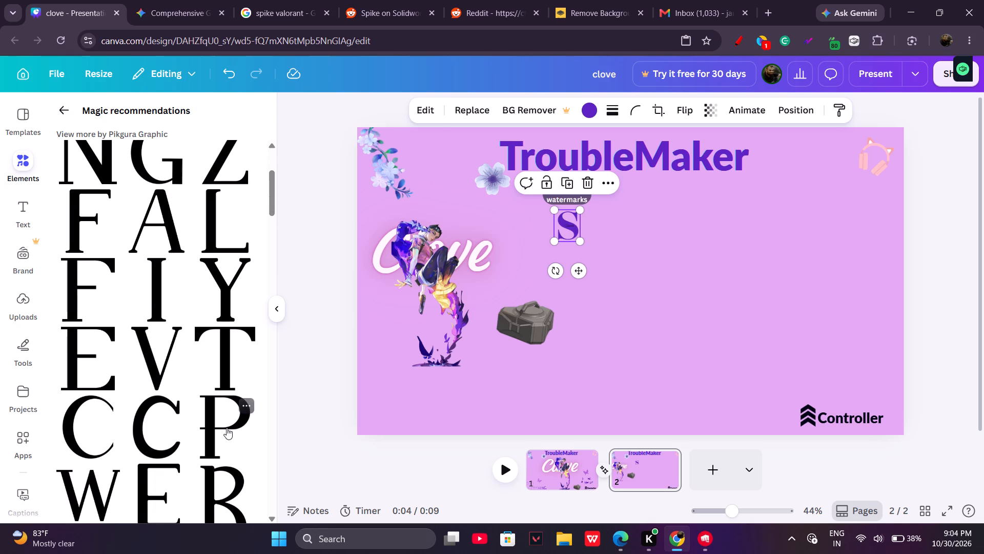
{"action": "left_click", "coordinate": [536, 113]}
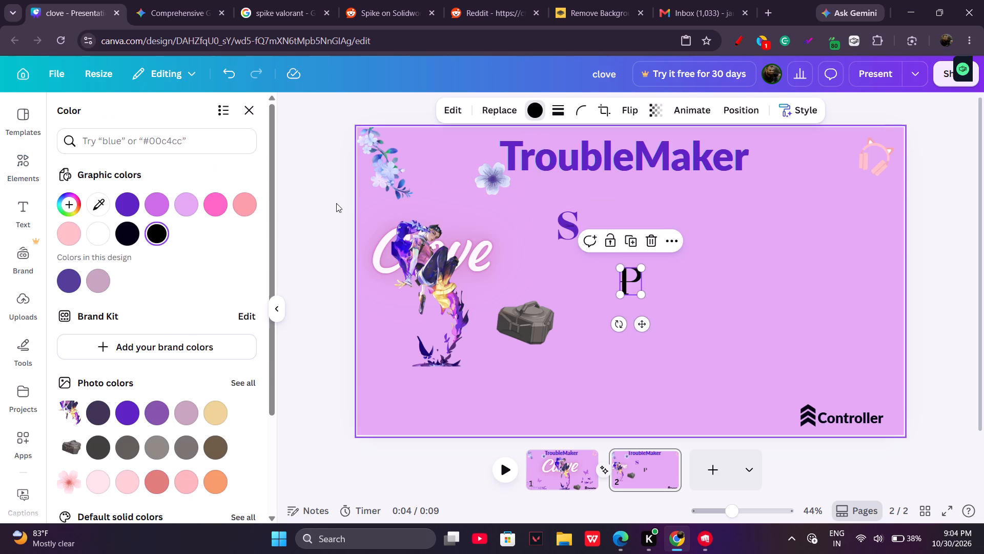
{"action": "left_click", "coordinate": [124, 205]}
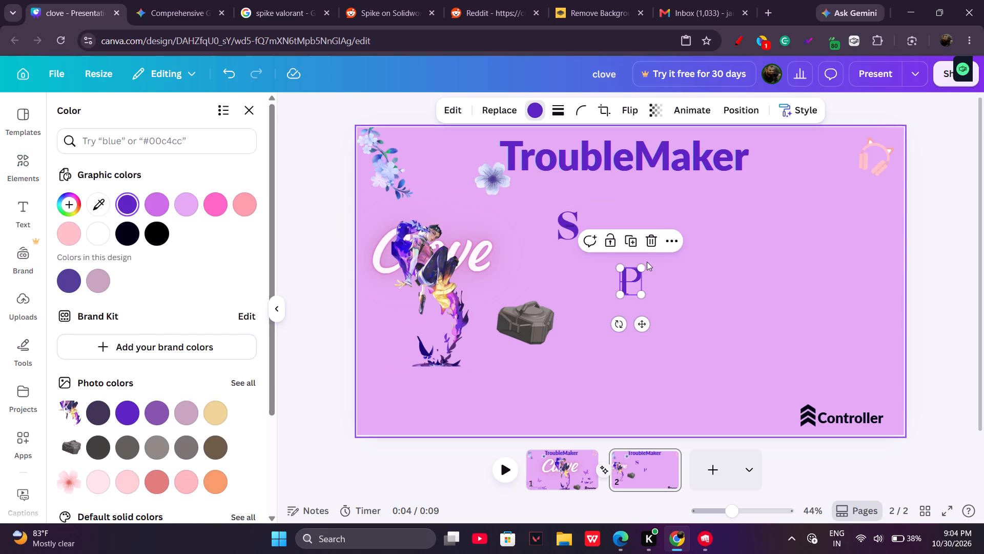
Shrink the letter P slightly and place it directly after the S, below the "TroubleMaker" heading.
{"action": "left_click_drag", "start_coordinate": [641, 270], "coordinate": [646, 290]}
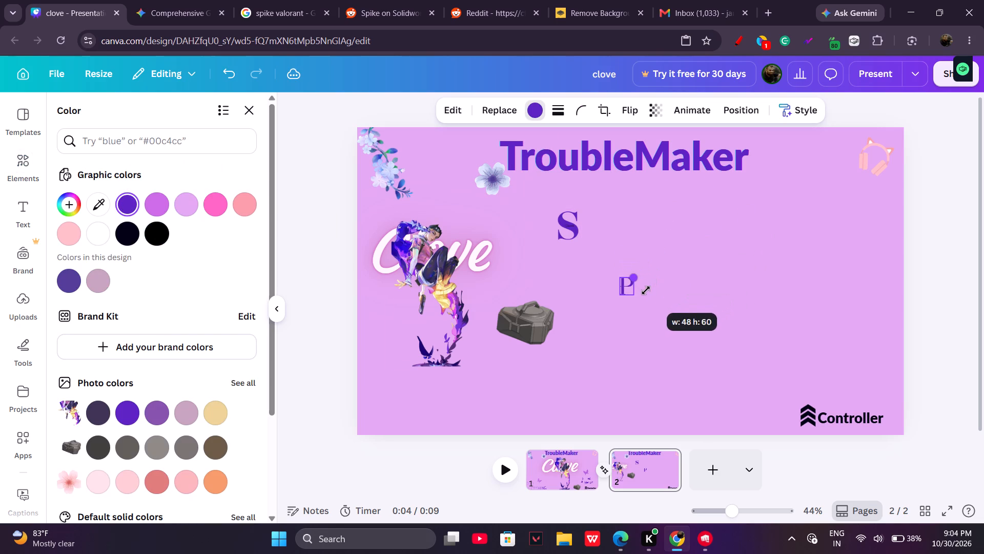
{"action": "left_click_drag", "start_coordinate": [646, 290], "coordinate": [647, 280]}
{"action": "left_click_drag", "start_coordinate": [639, 319], "coordinate": [637, 317]}
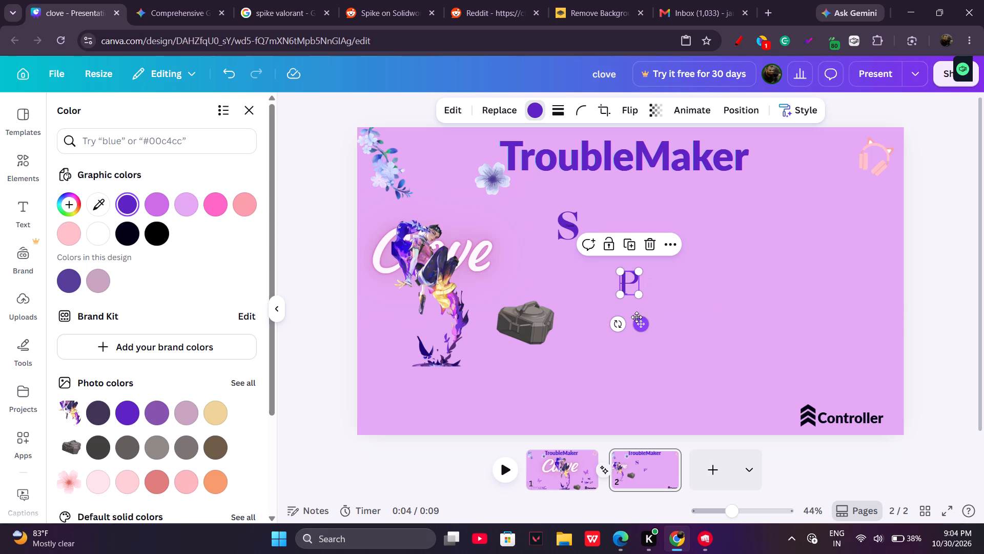
{"action": "left_click_drag", "start_coordinate": [637, 317], "coordinate": [600, 269]}
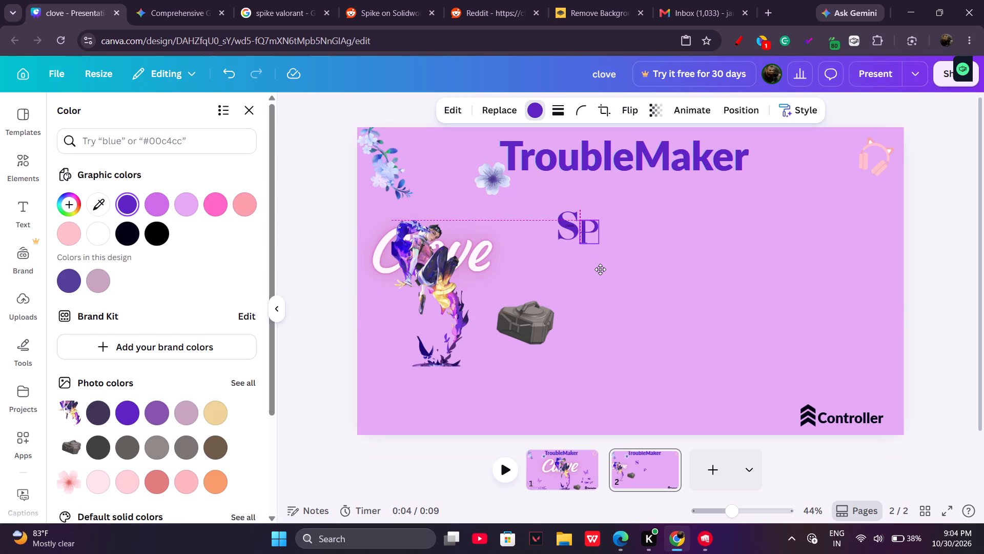
{"action": "left_click_drag", "start_coordinate": [600, 269], "coordinate": [600, 265]}
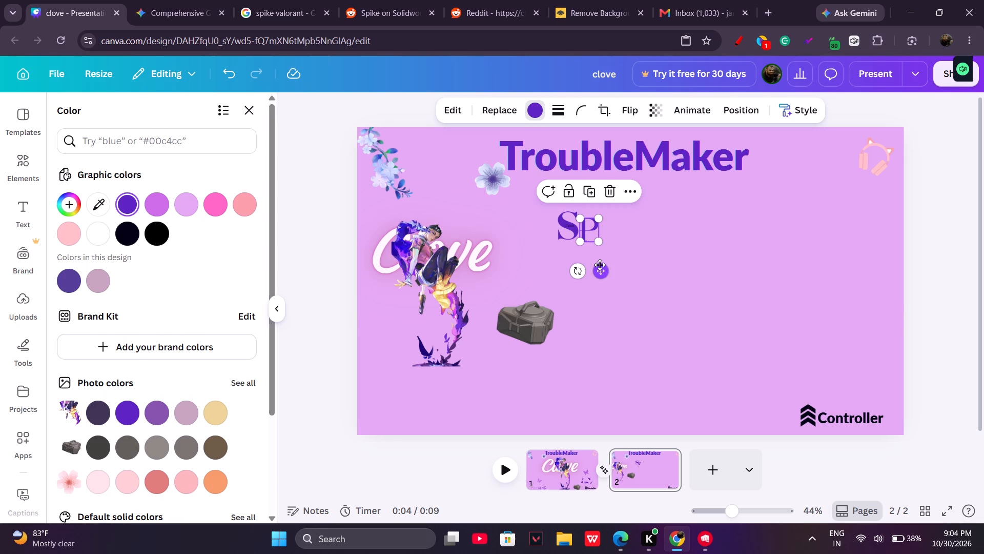
{"action": "left_click", "coordinate": [602, 273]}
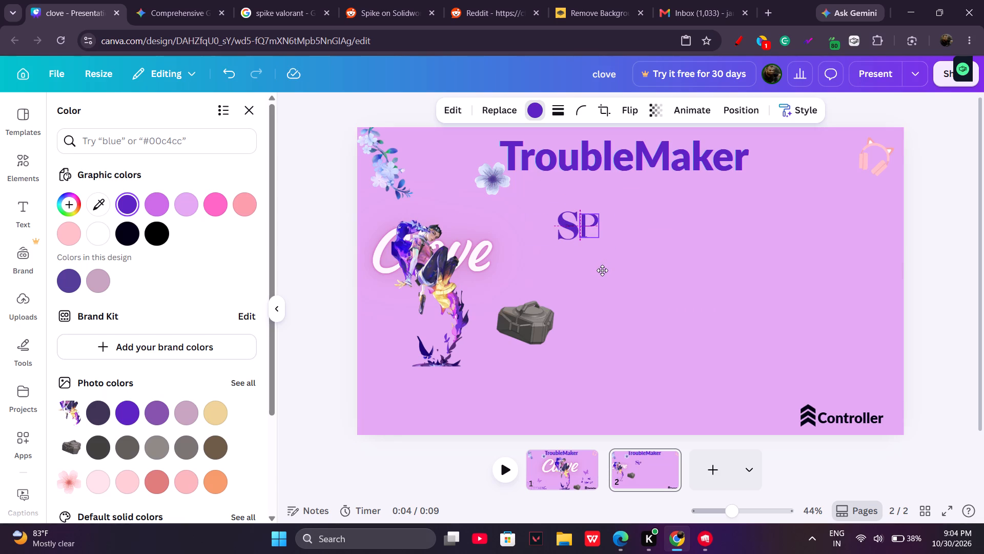
{"action": "left_click", "coordinate": [603, 272]}
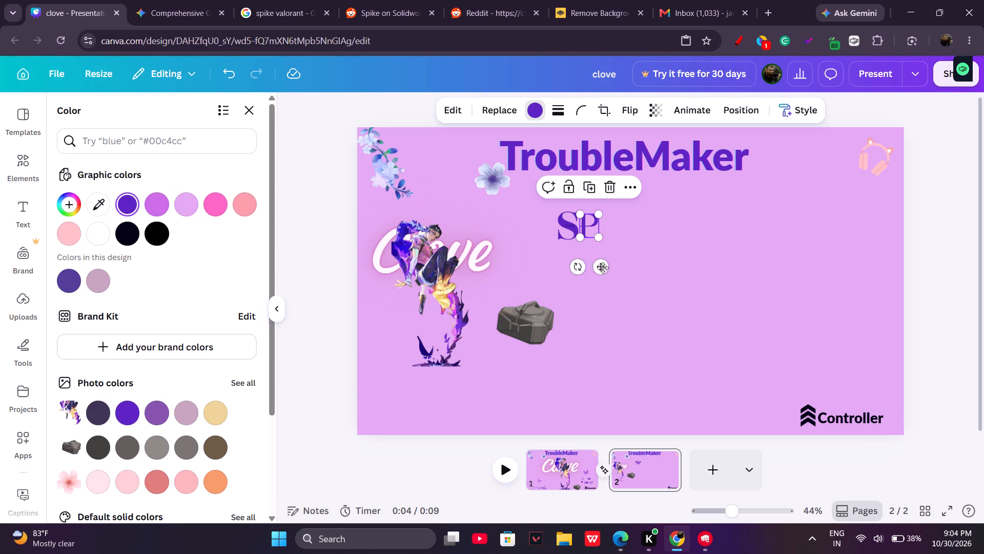
{"action": "left_click", "coordinate": [663, 268]}
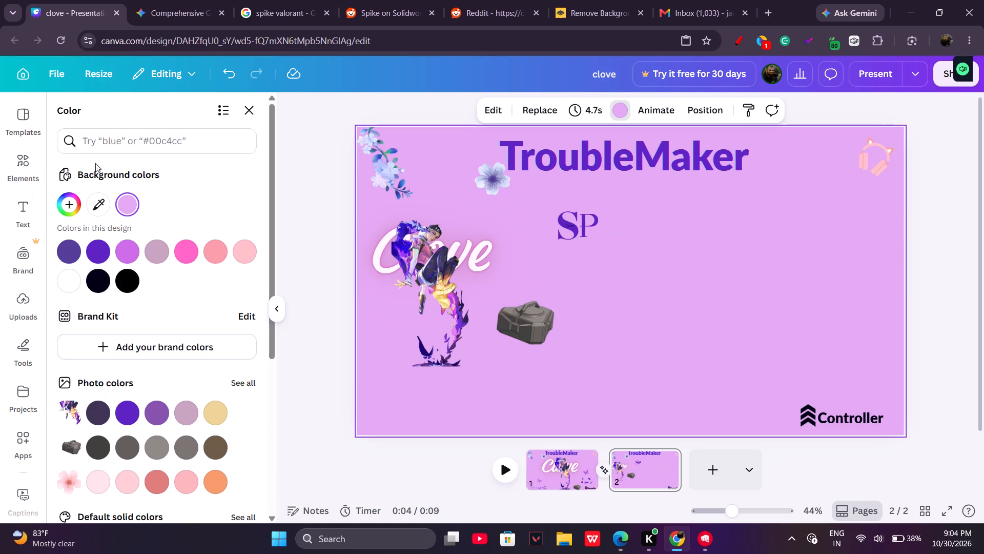
Add the serif letter I graphic from the Magic recommendations to page 2 and colour it the same purple.
{"action": "left_click", "coordinate": [27, 168]}
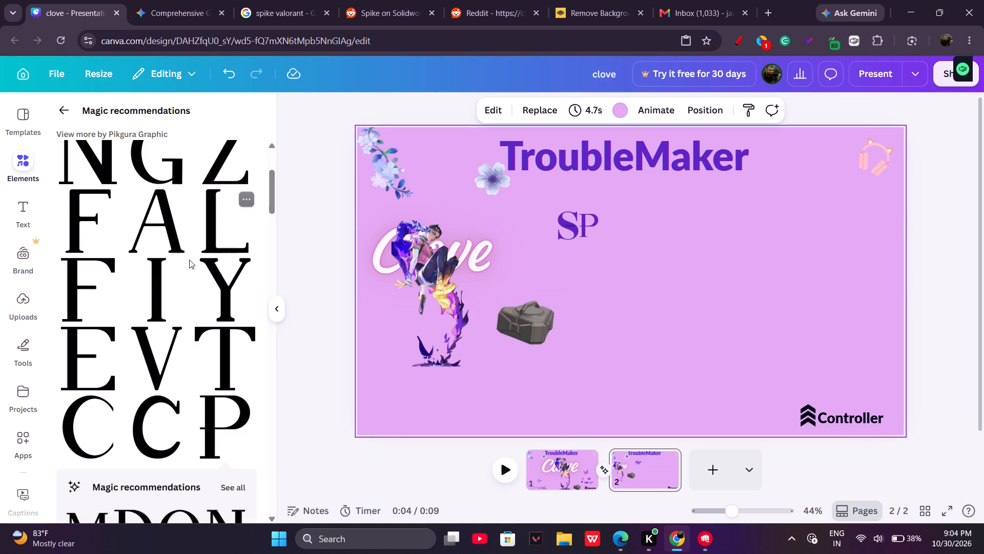
{"action": "left_click", "coordinate": [162, 277]}
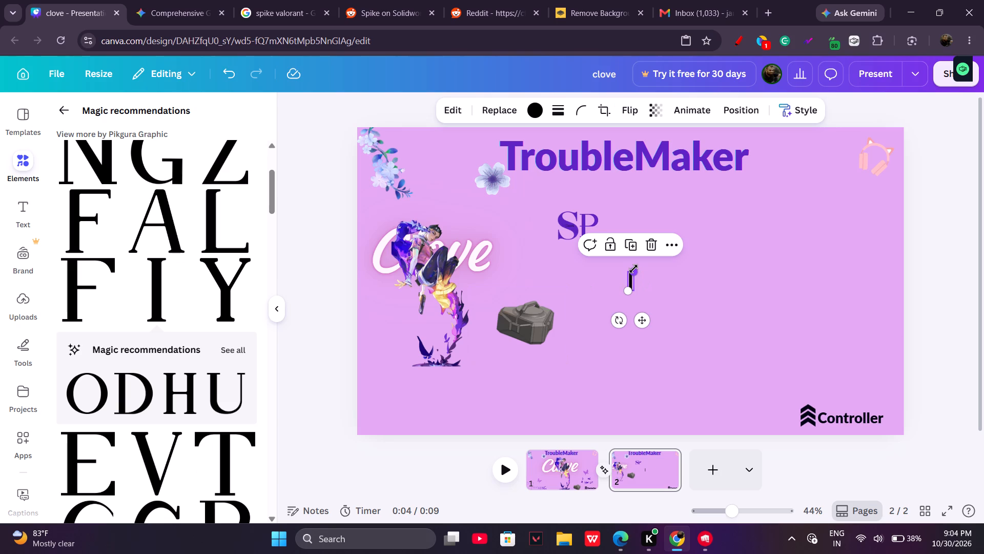
{"action": "left_click", "coordinate": [633, 269]}
{"action": "left_click", "coordinate": [536, 112]}
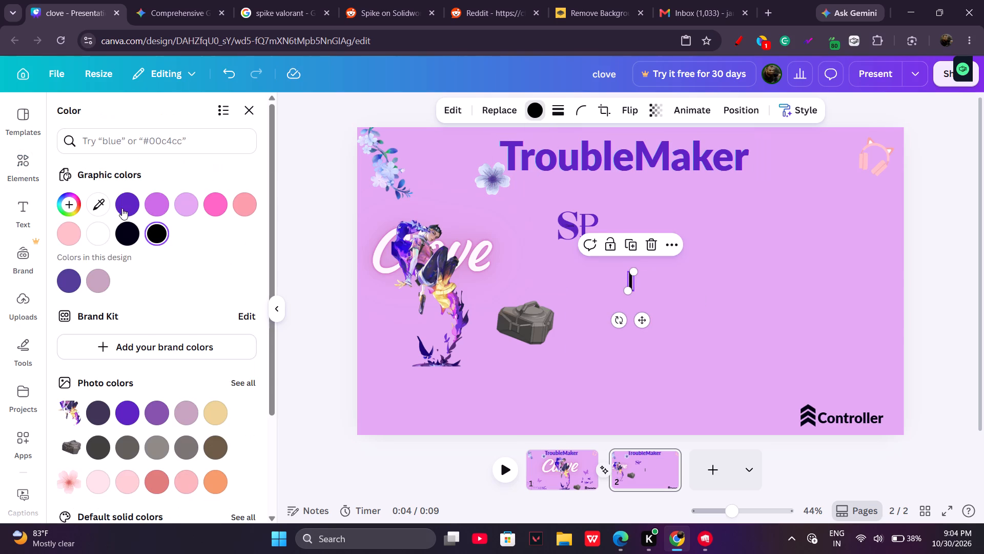
{"action": "left_click", "coordinate": [122, 208]}
Place the letter I directly after the P and adjust its size to match the P's height.
{"action": "left_click_drag", "start_coordinate": [642, 318], "coordinate": [617, 266]}
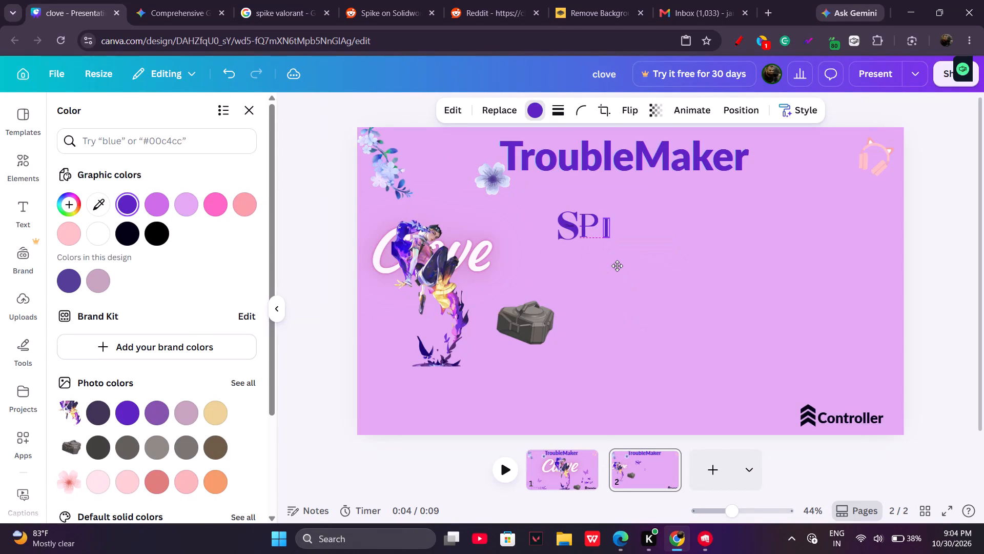
{"action": "left_click_drag", "start_coordinate": [617, 266], "coordinate": [616, 266]}
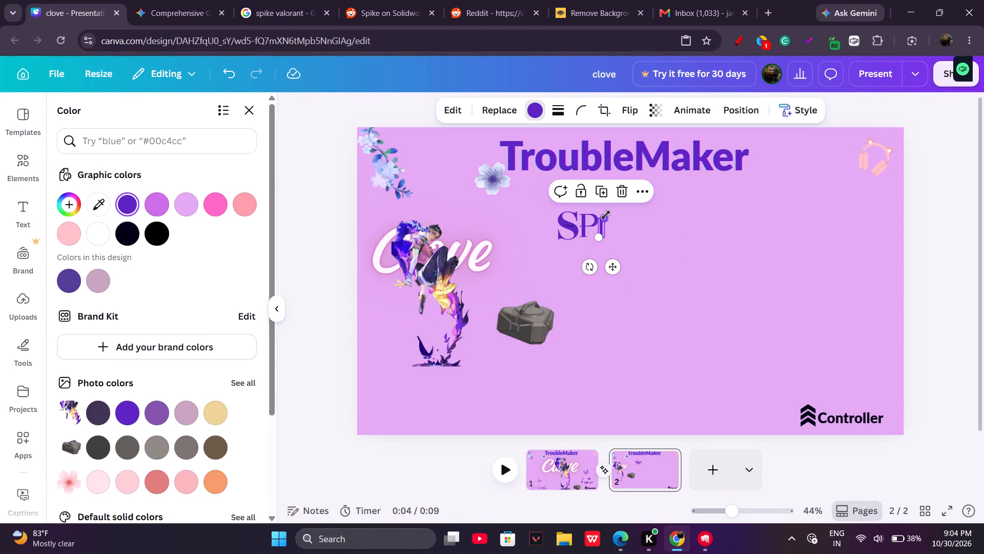
{"action": "left_click", "coordinate": [606, 215]}
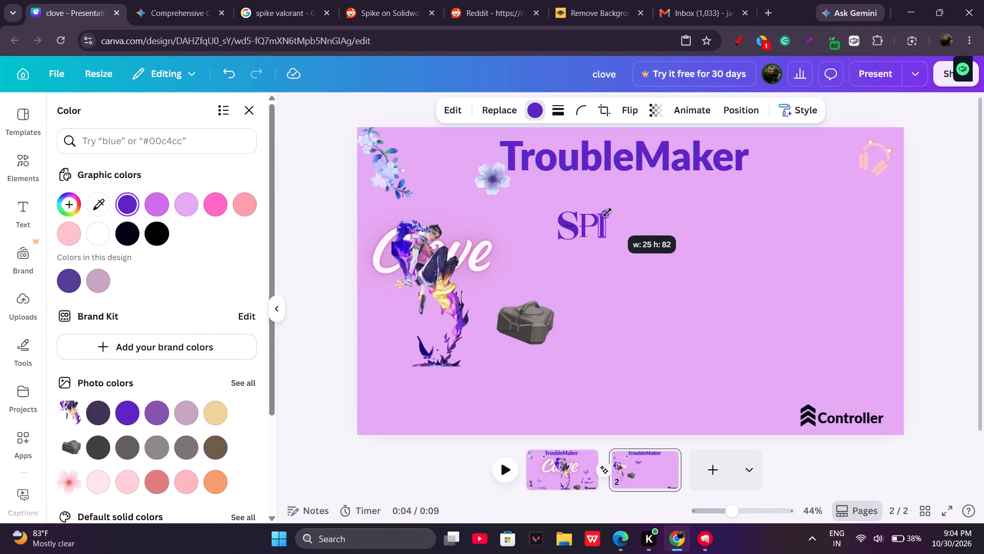
{"action": "left_click", "coordinate": [618, 267]}
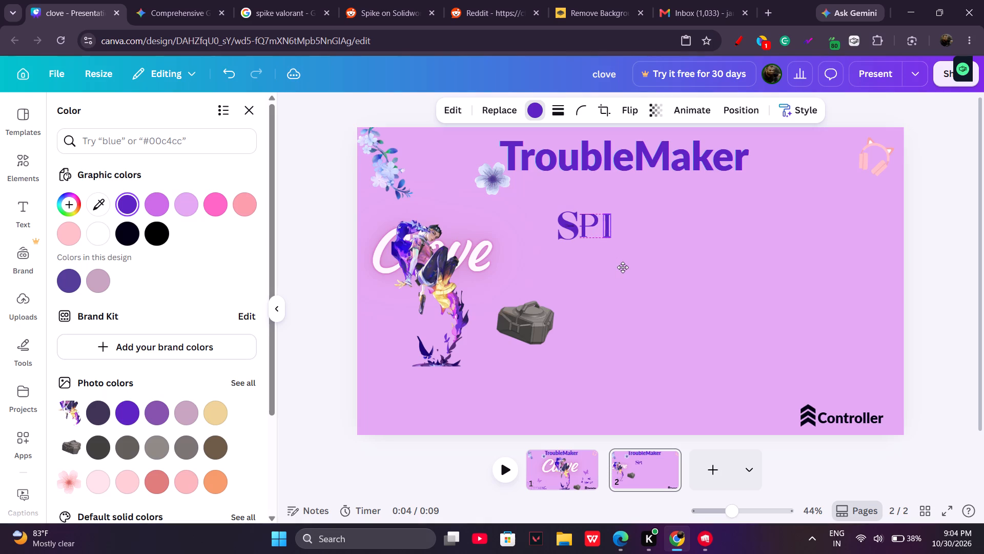
{"action": "left_click", "coordinate": [645, 259]}
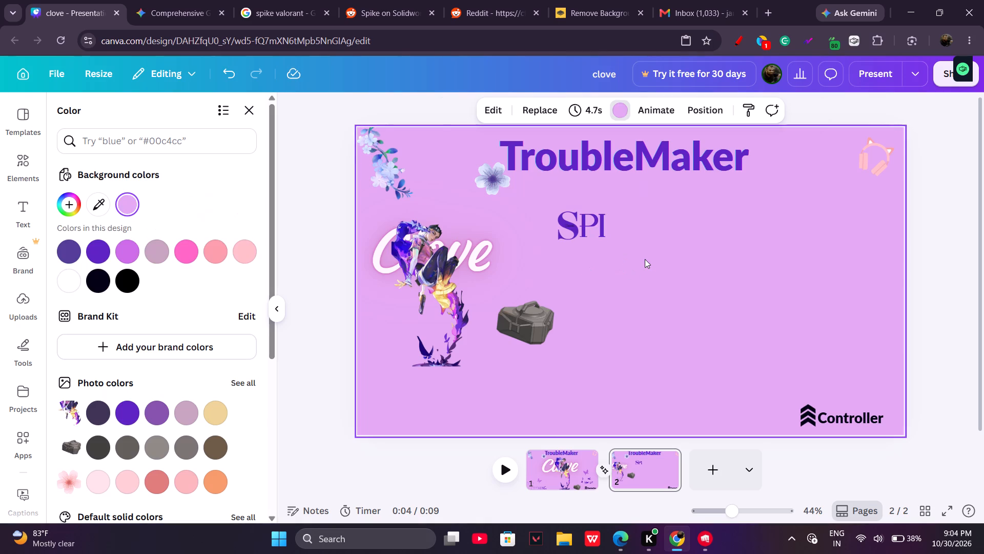
Browse the Magic recommendations letter graphics for a letter K that suits the lettering.
{"action": "left_click", "coordinate": [9, 184]}
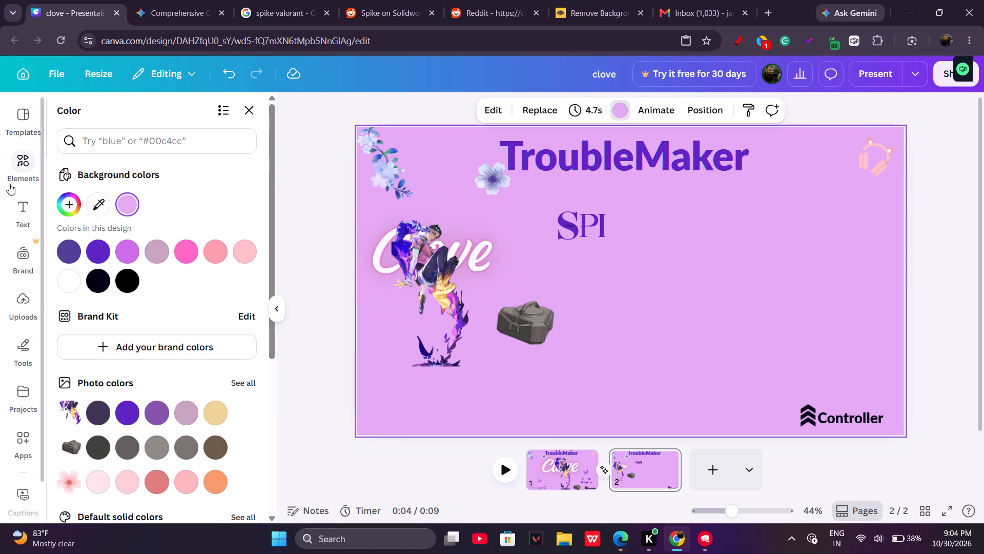
{"action": "scroll", "coordinate": [232, 319], "scroll_direction": "up", "scroll_amount": 3}
{"action": "scroll", "coordinate": [169, 311], "scroll_direction": "up", "scroll_amount": 3}
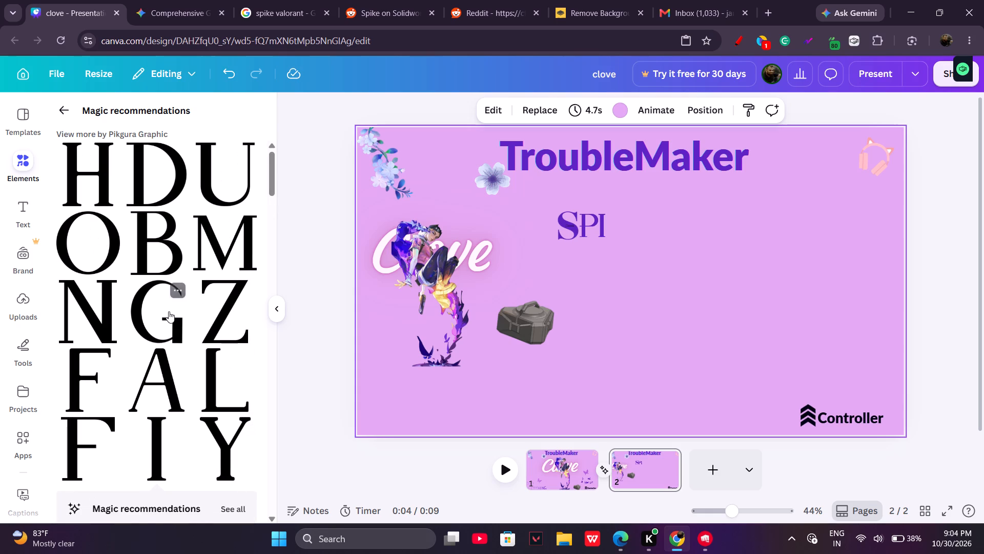
{"action": "scroll", "coordinate": [179, 383], "scroll_direction": "down", "scroll_amount": 7}
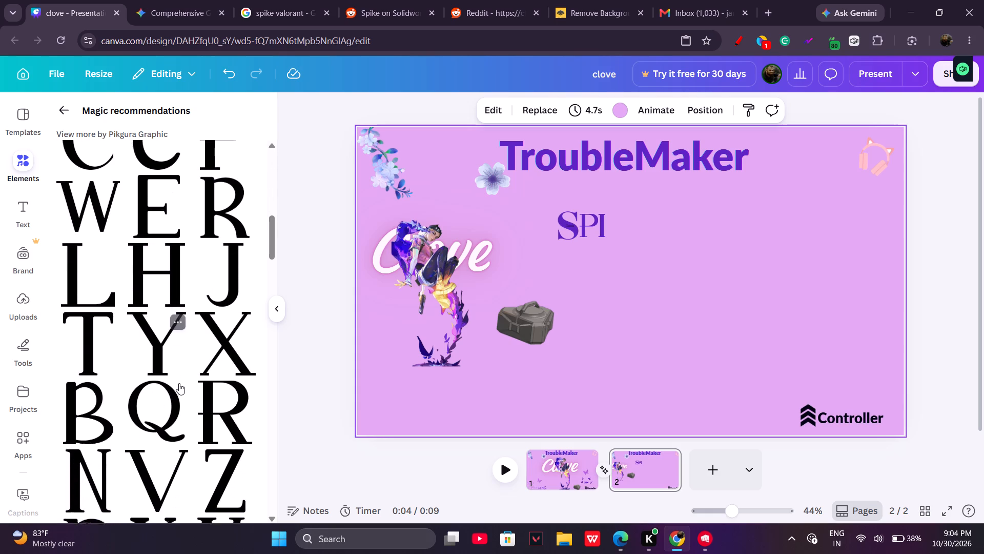
{"action": "scroll", "coordinate": [179, 383], "scroll_direction": "down", "scroll_amount": 4}
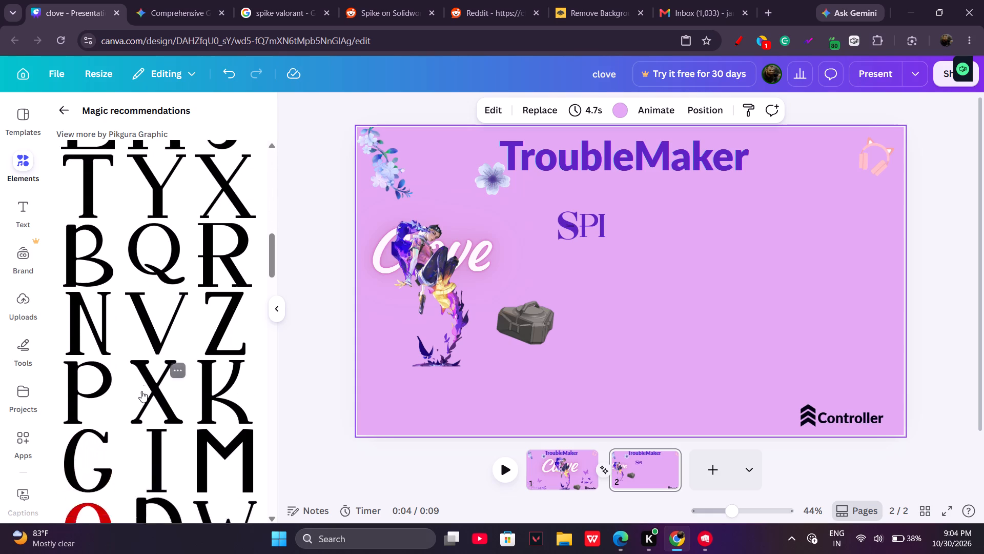
{"action": "scroll", "coordinate": [141, 391], "scroll_direction": "down", "scroll_amount": 1}
{"action": "scroll", "coordinate": [141, 391], "scroll_direction": "up", "scroll_amount": 18}
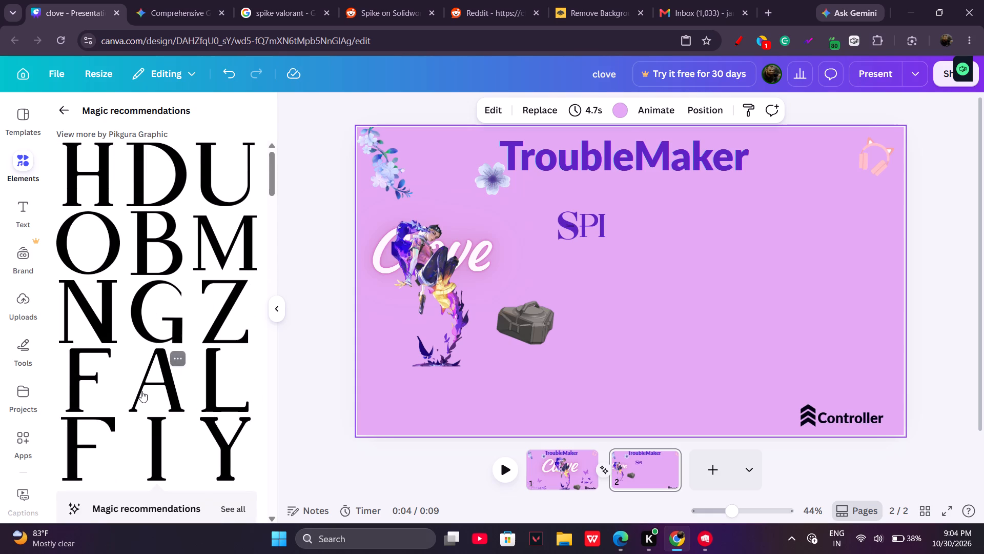
Copy the purple letter K of "Smoke" from page 1 and paste it onto page 2.
{"action": "left_click", "coordinate": [566, 473]}
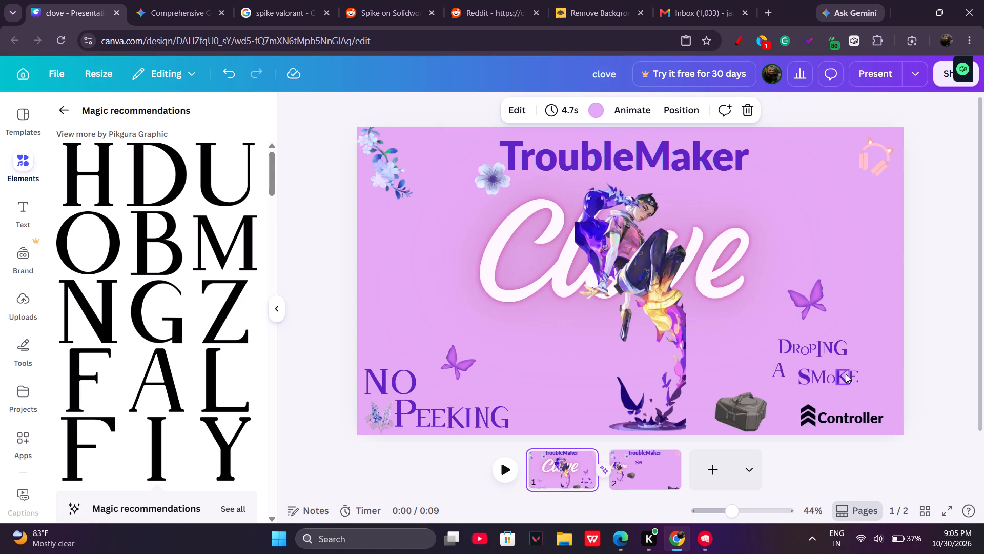
{"action": "left_click", "coordinate": [846, 374]}
{"action": "right_click", "coordinate": [846, 374]}
{"action": "left_click", "coordinate": [703, 138]}
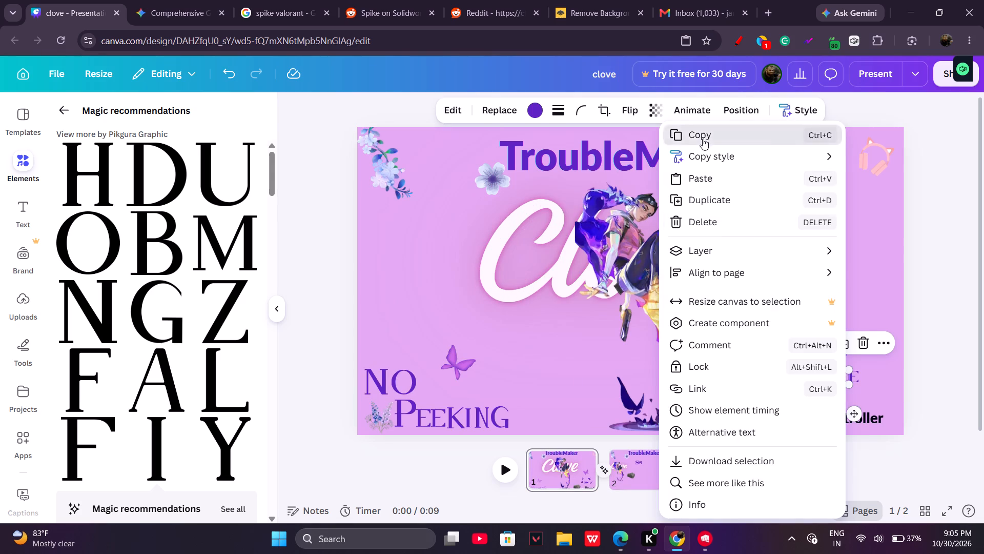
{"action": "left_click", "coordinate": [643, 464]}
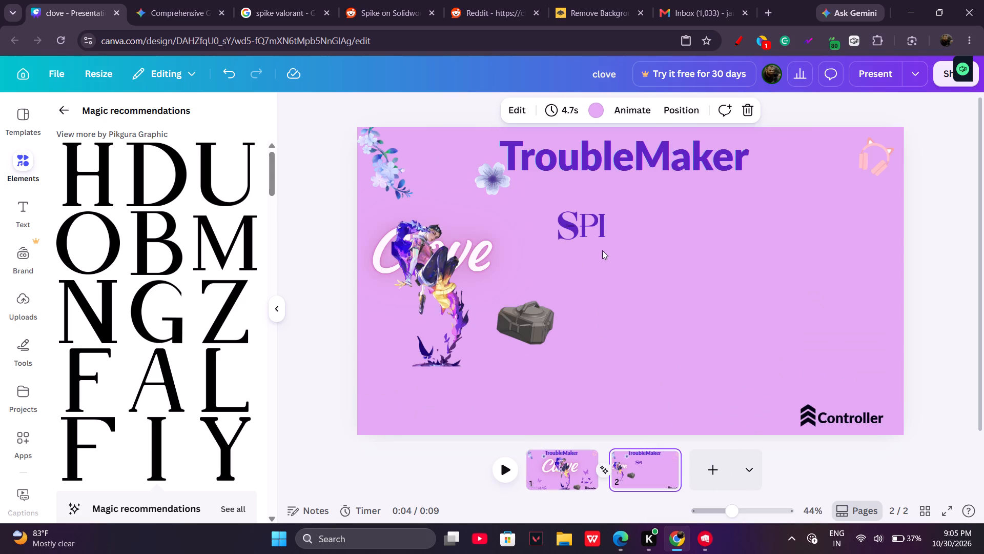
{"action": "right_click", "coordinate": [612, 222]}
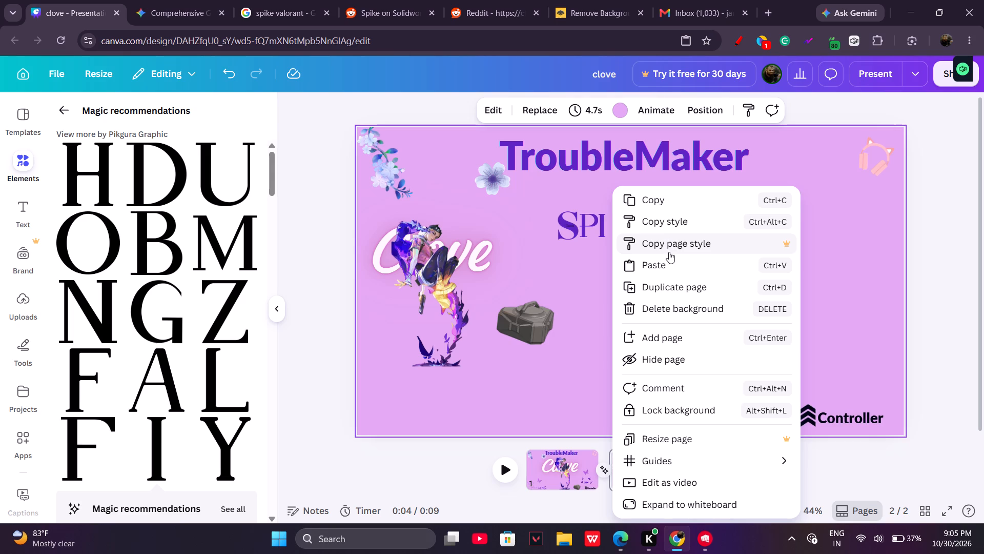
{"action": "left_click_drag", "start_coordinate": [669, 252], "coordinate": [658, 267]}
{"action": "left_click", "coordinate": [658, 267]}
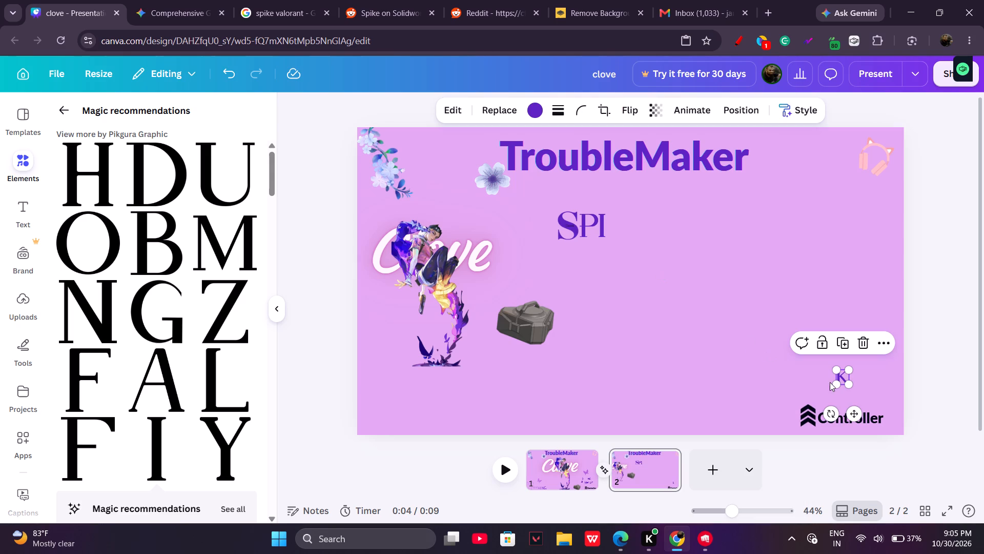
Place the pasted letter K directly after the I on page 2 and enlarge it to match the neighbouring letters' height.
{"action": "left_click_drag", "start_coordinate": [854, 415], "coordinate": [626, 261]}
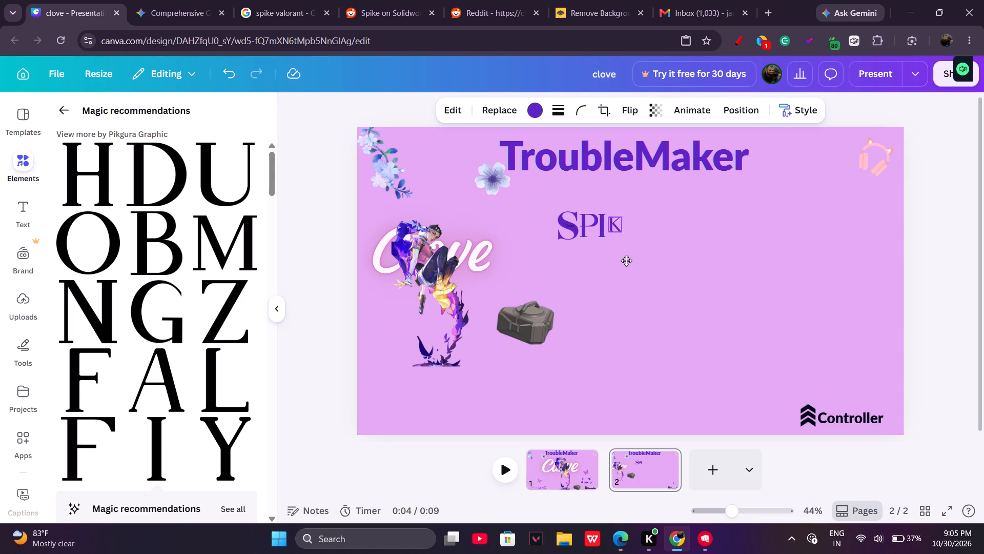
{"action": "left_click_drag", "start_coordinate": [626, 261], "coordinate": [627, 268]}
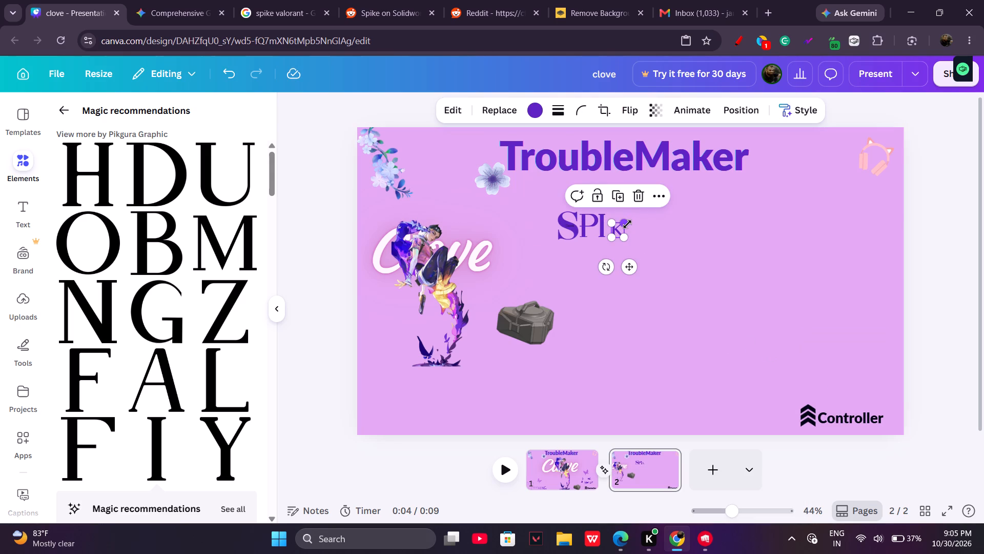
{"action": "left_click_drag", "start_coordinate": [627, 224], "coordinate": [632, 215]}
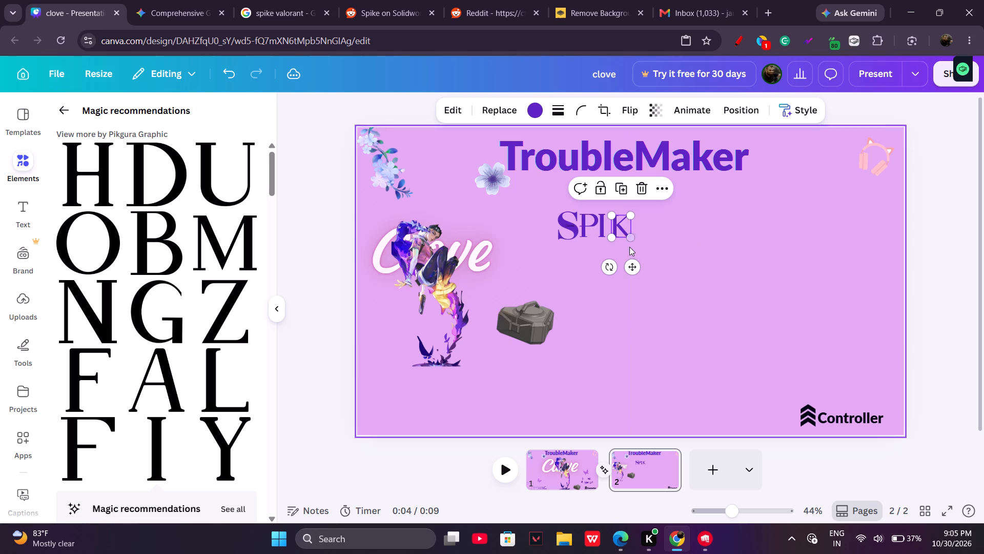
{"action": "left_click", "coordinate": [632, 262]}
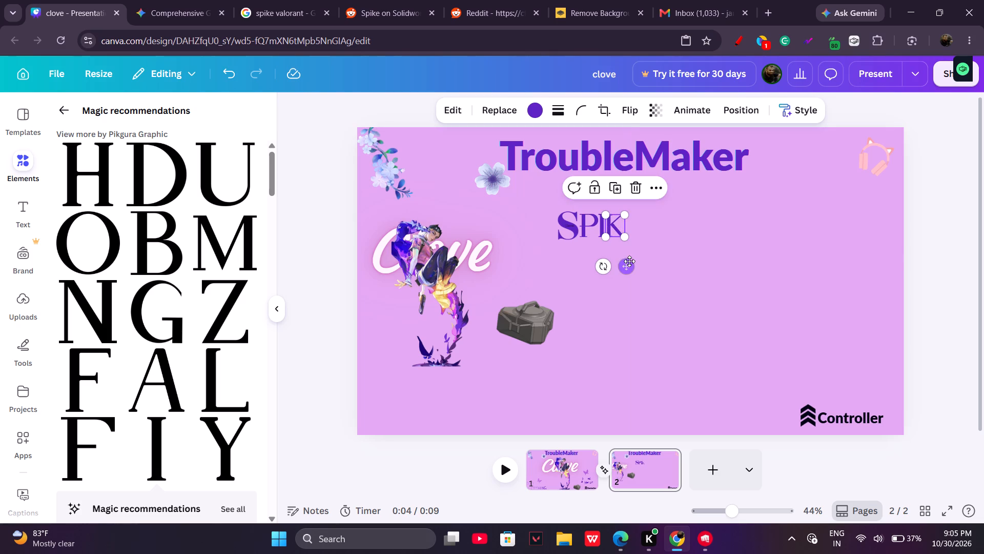
{"action": "left_click_drag", "start_coordinate": [632, 267], "coordinate": [632, 262]}
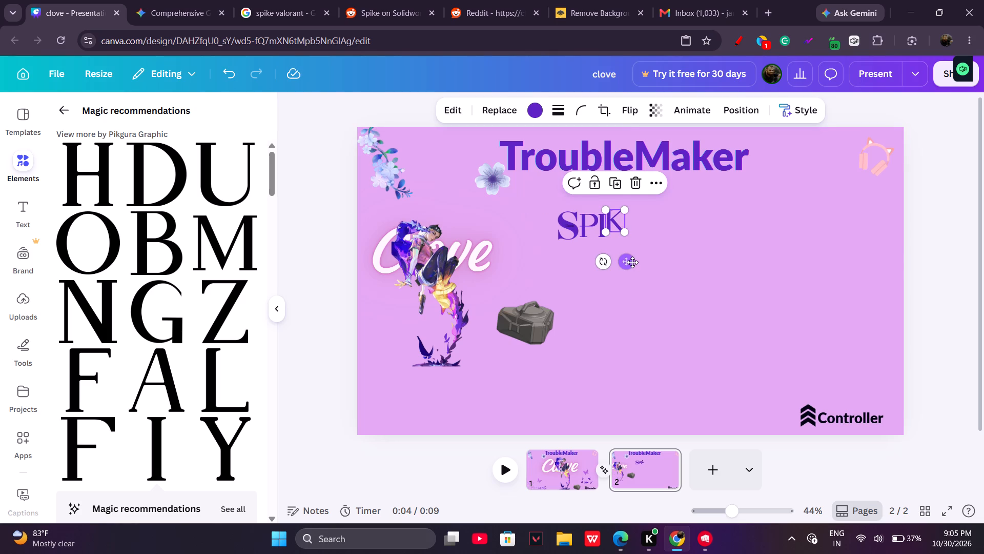
{"action": "left_click", "coordinate": [632, 262]}
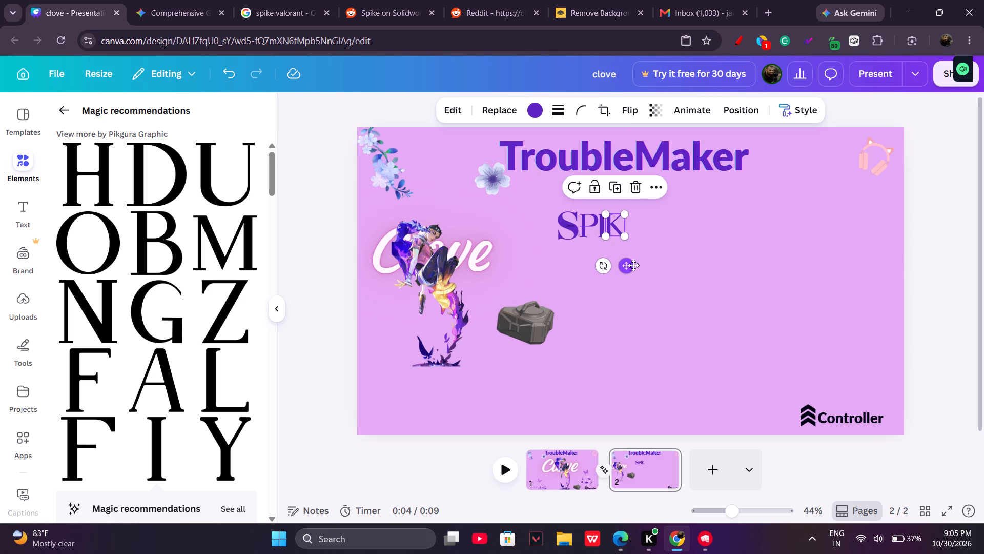
{"action": "left_click", "coordinate": [669, 265]}
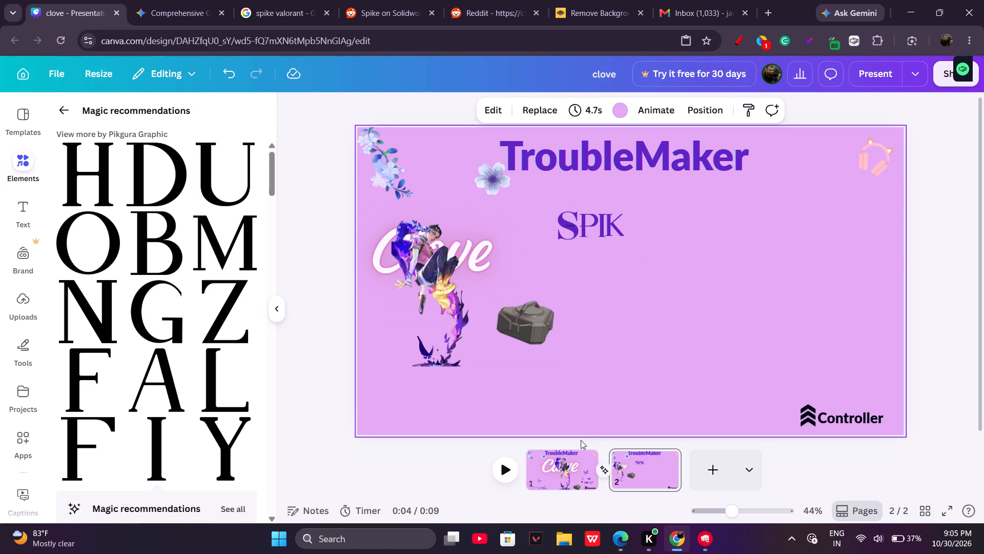
Copy the purple letter E of "Smoke" from page 1 and paste it onto page 2.
{"action": "left_click", "coordinate": [580, 477]}
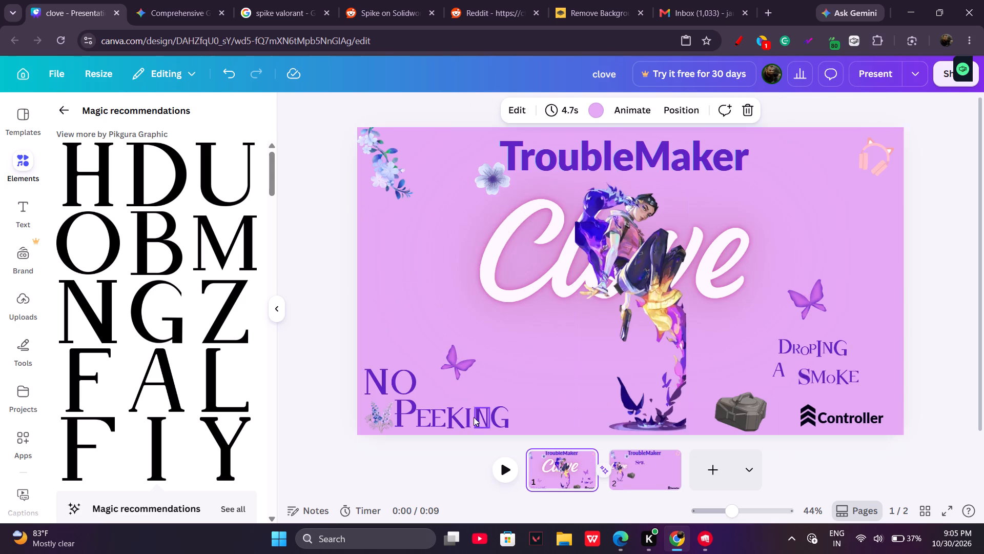
{"action": "left_click", "coordinate": [851, 380]}
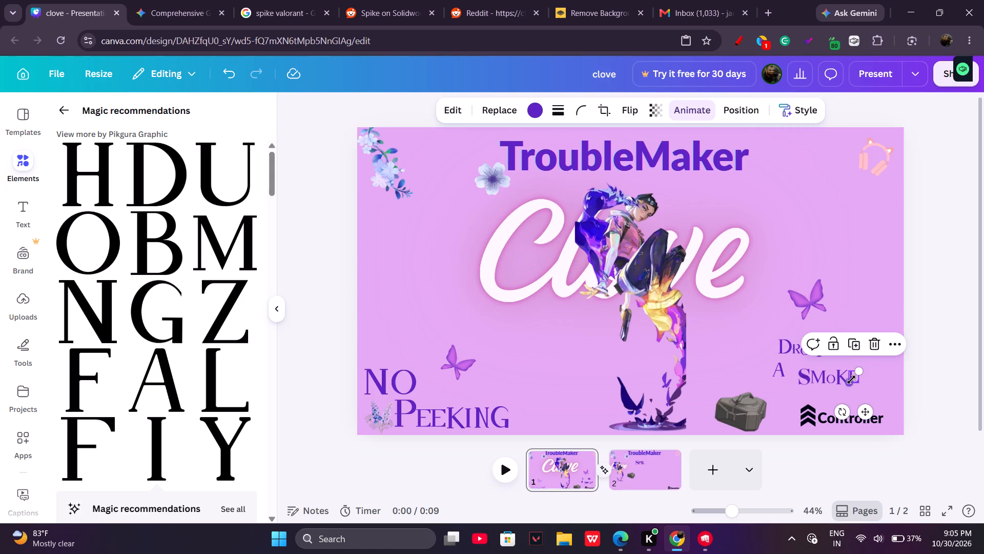
{"action": "right_click", "coordinate": [857, 377]}
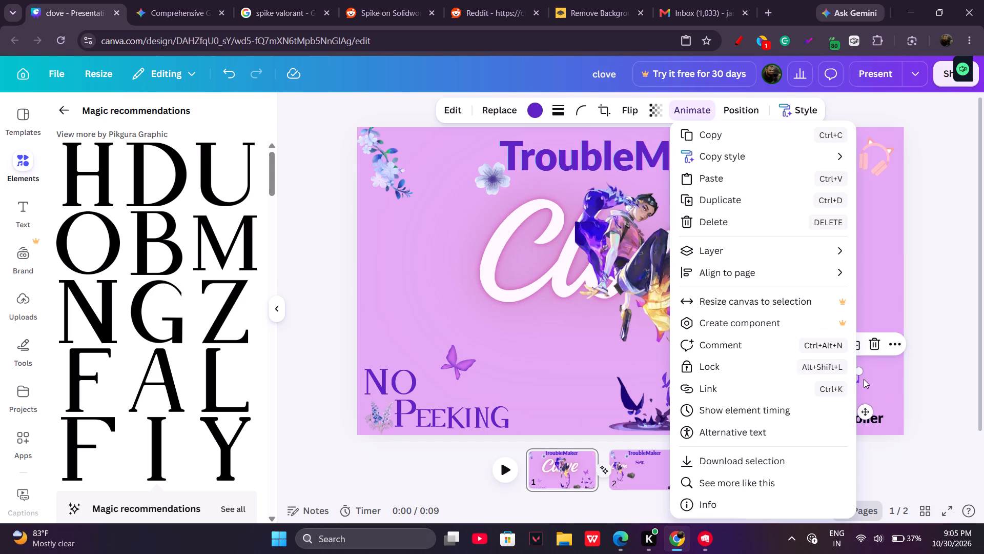
{"action": "left_click", "coordinate": [734, 130]}
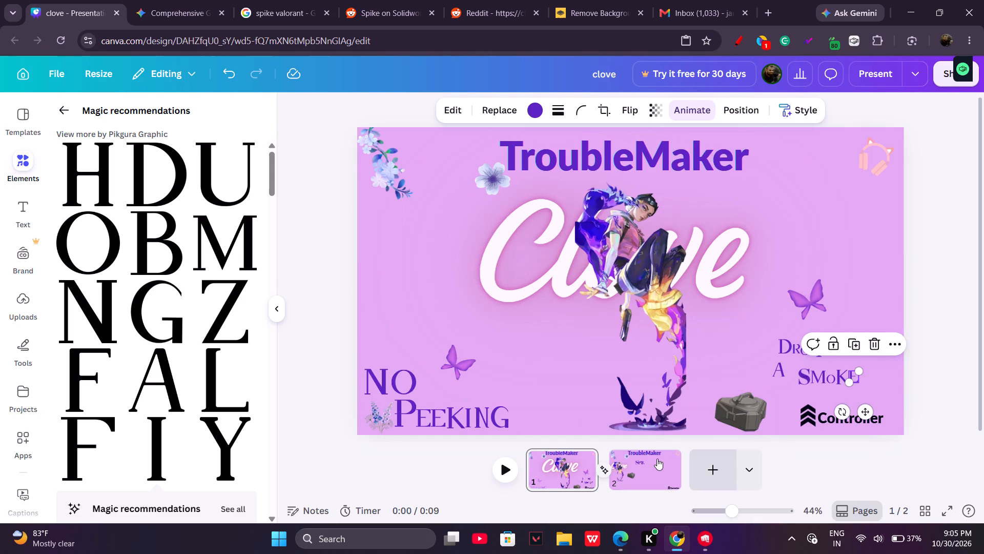
{"action": "left_click", "coordinate": [657, 459]}
{"action": "right_click", "coordinate": [640, 215]}
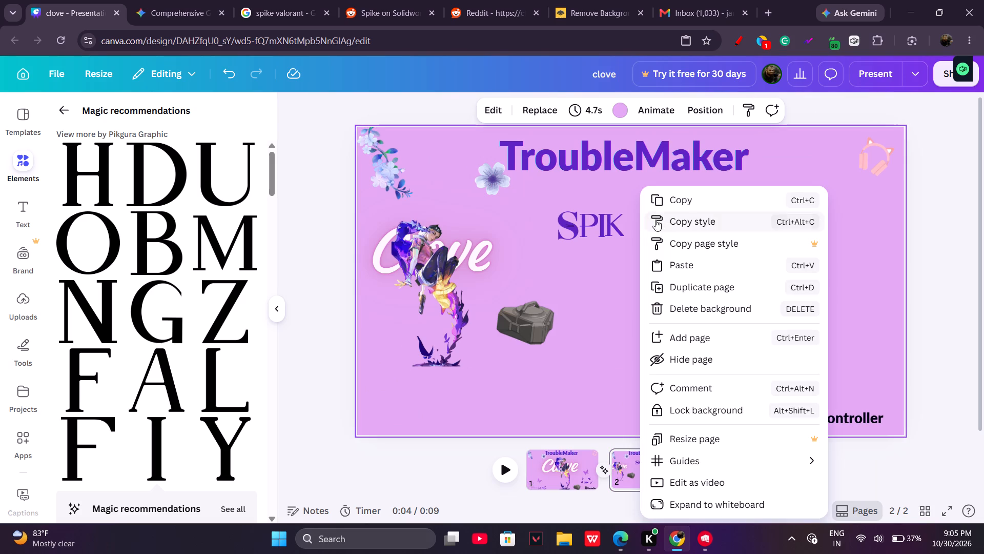
{"action": "left_click", "coordinate": [687, 258]}
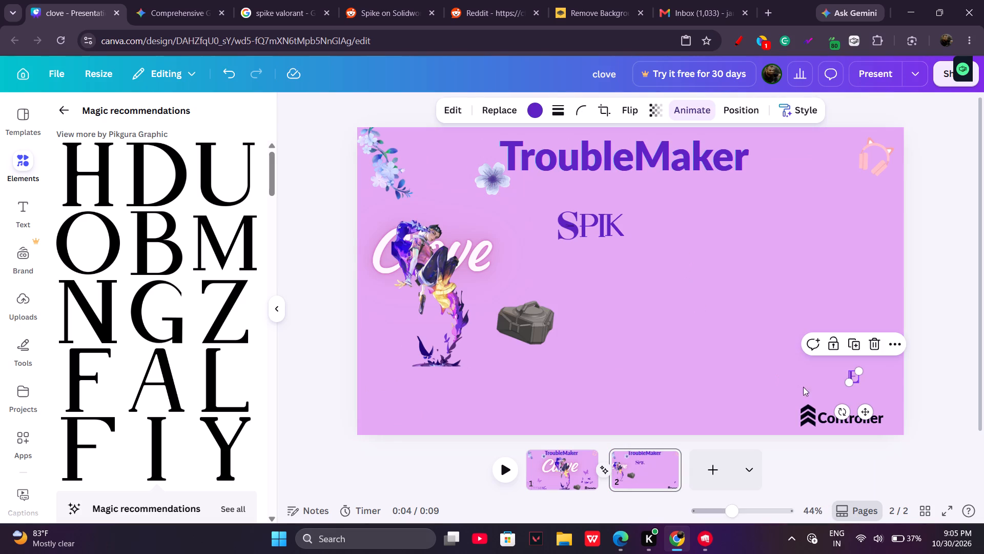
Enlarge the pasted letter E to match the K's height and place it directly after the K to complete "SPIKE".
{"action": "left_click_drag", "start_coordinate": [858, 374], "coordinate": [864, 368]}
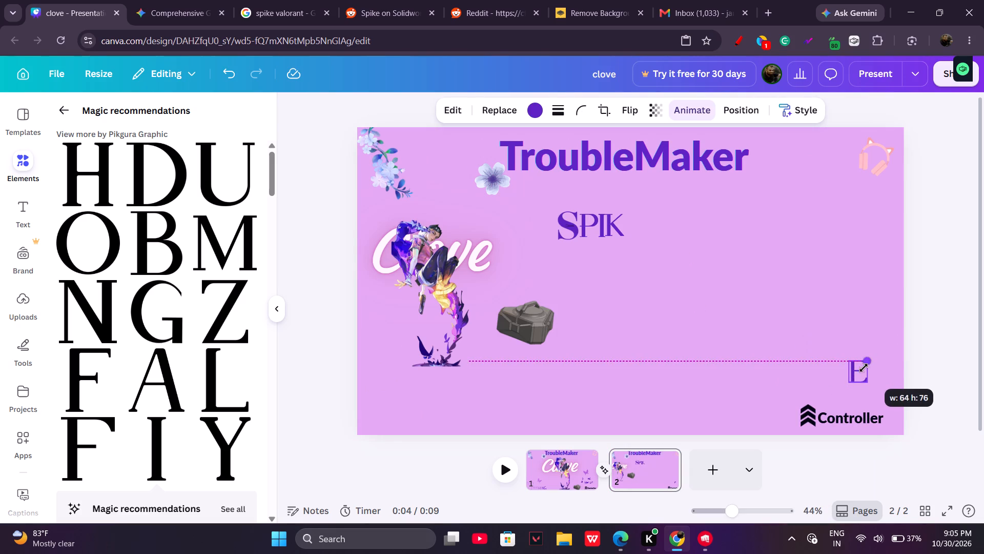
{"action": "left_click_drag", "start_coordinate": [864, 368], "coordinate": [863, 368]}
{"action": "left_click_drag", "start_coordinate": [867, 410], "coordinate": [647, 262]}
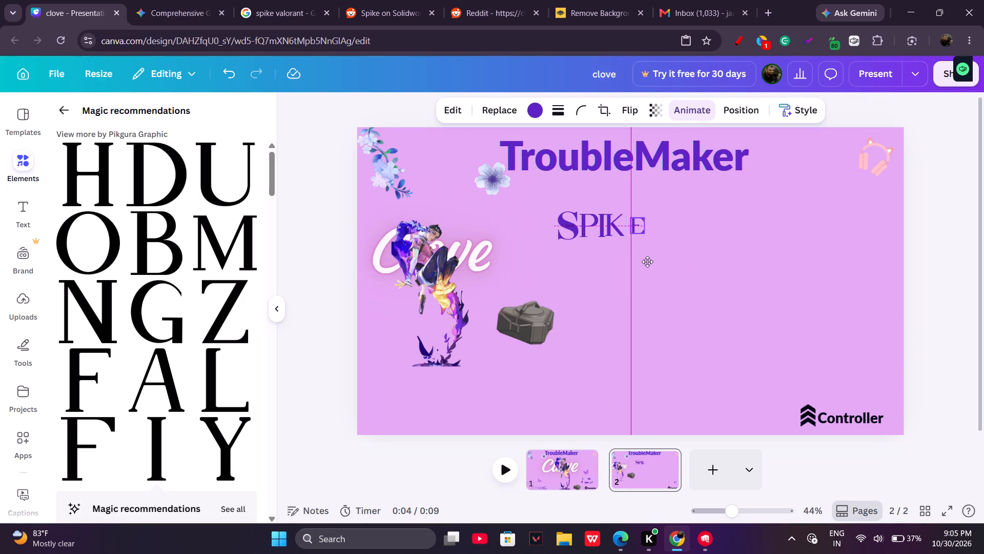
{"action": "left_click_drag", "start_coordinate": [647, 262], "coordinate": [642, 263]}
{"action": "left_click", "coordinate": [638, 226]}
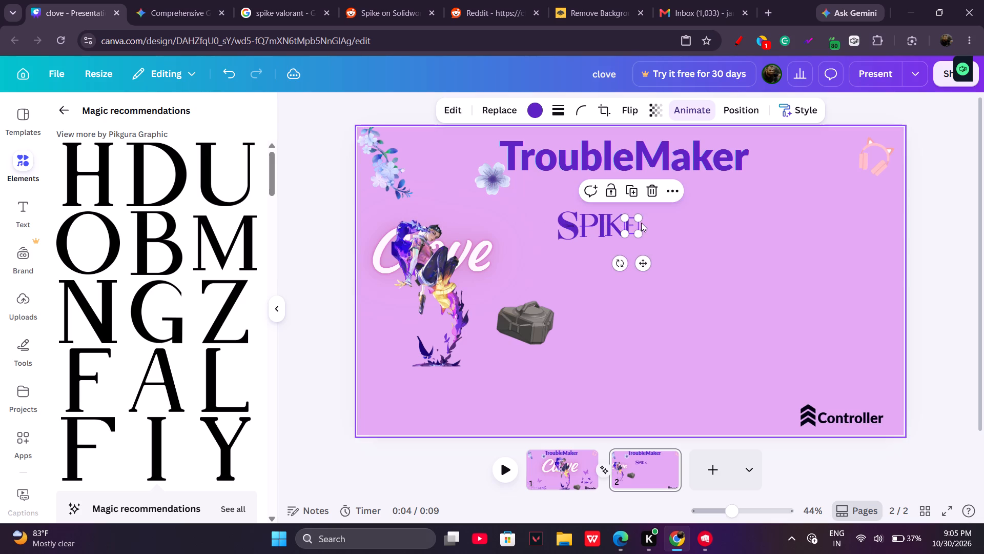
{"action": "left_click_drag", "start_coordinate": [641, 221], "coordinate": [647, 218]}
{"action": "left_click", "coordinate": [645, 253]}
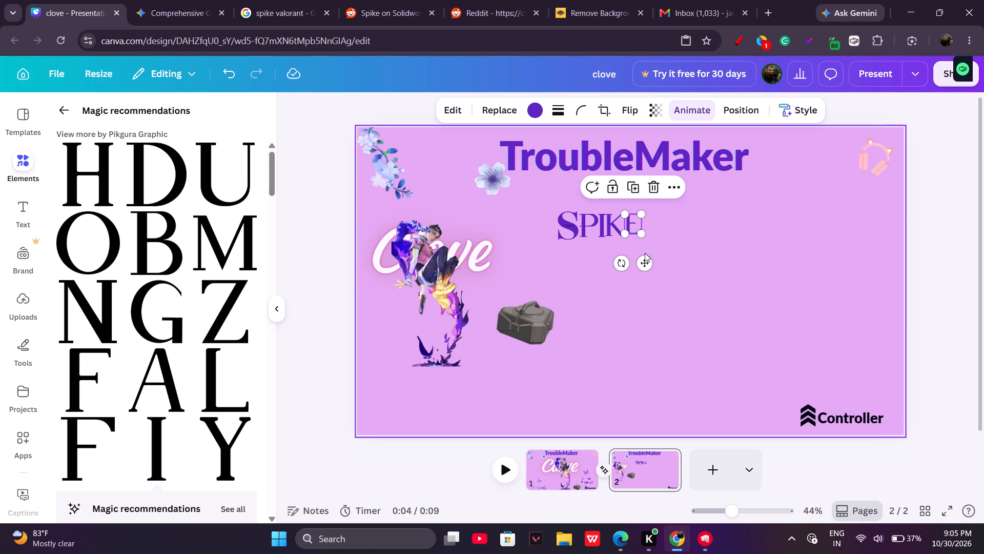
{"action": "left_click", "coordinate": [644, 257]}
{"action": "left_click", "coordinate": [630, 229]}
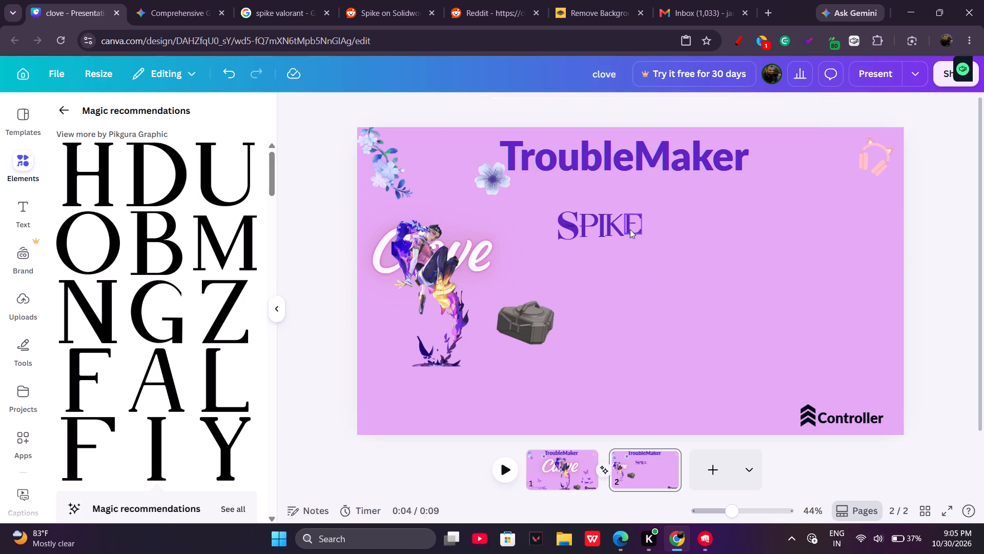
{"action": "left_click", "coordinate": [645, 259]}
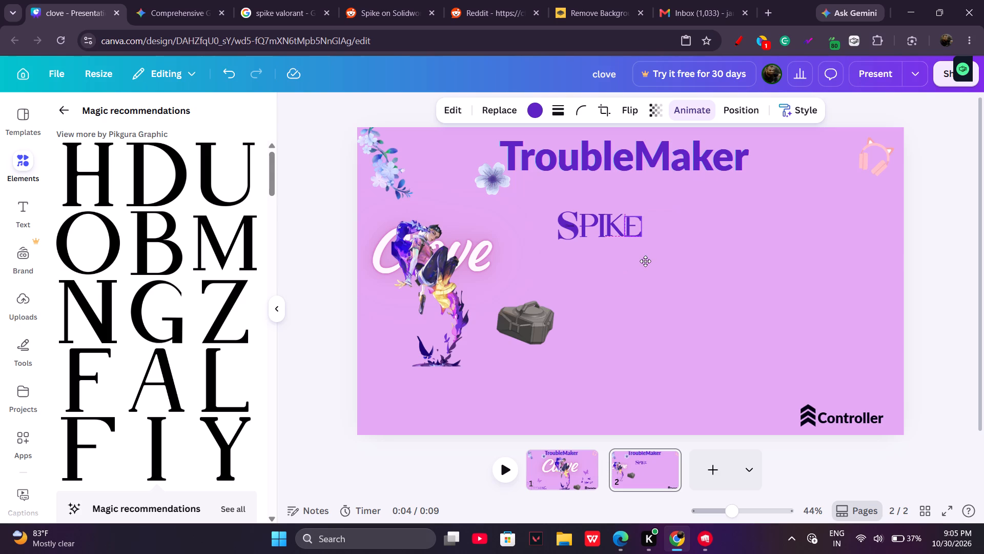
{"action": "left_click", "coordinate": [606, 234]}
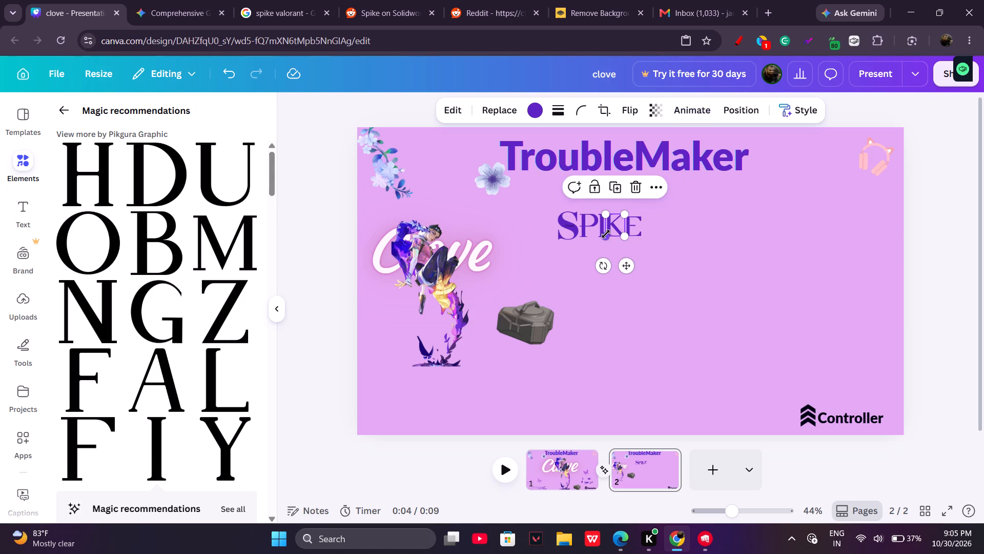
Copy the purple letter D of "Droping" from page 1 and paste it onto page 2.
{"action": "left_click", "coordinate": [591, 469]}
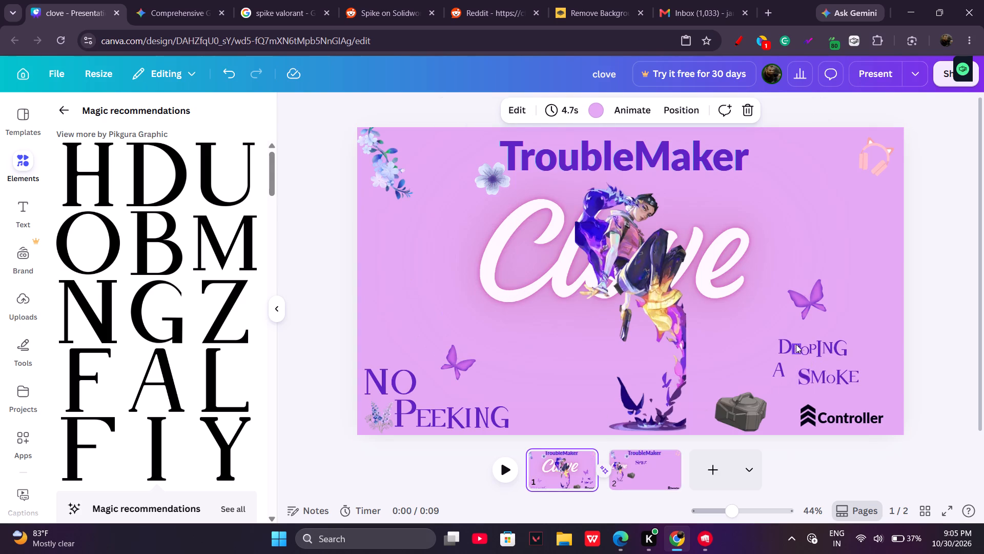
{"action": "left_click", "coordinate": [787, 345]}
{"action": "right_click", "coordinate": [787, 345]}
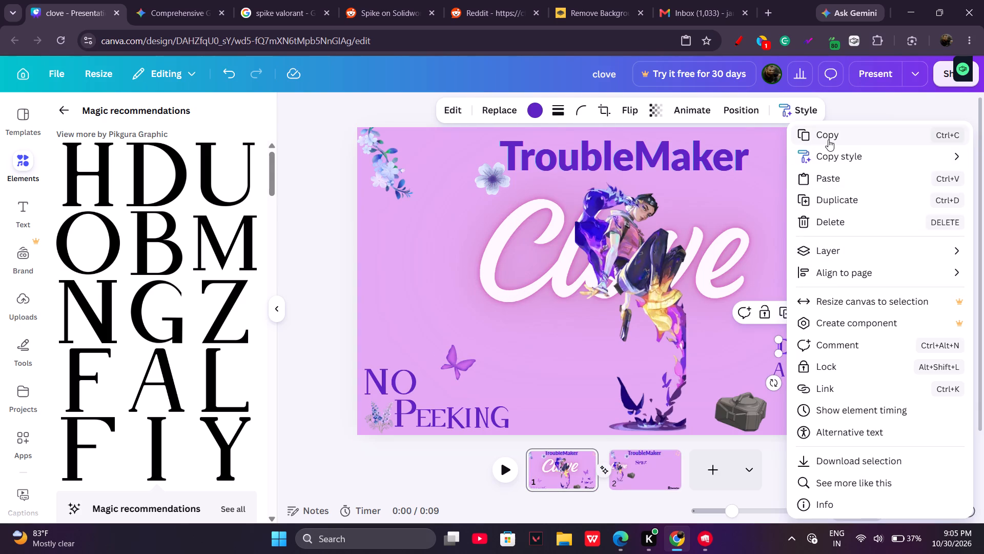
{"action": "left_click", "coordinate": [828, 140]}
{"action": "left_click", "coordinate": [664, 463]}
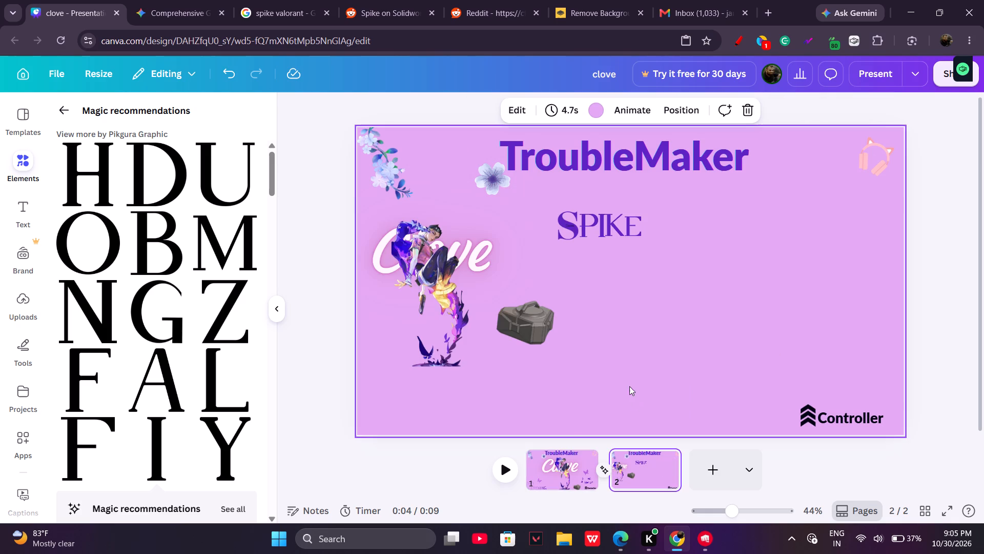
{"action": "right_click", "coordinate": [579, 261]}
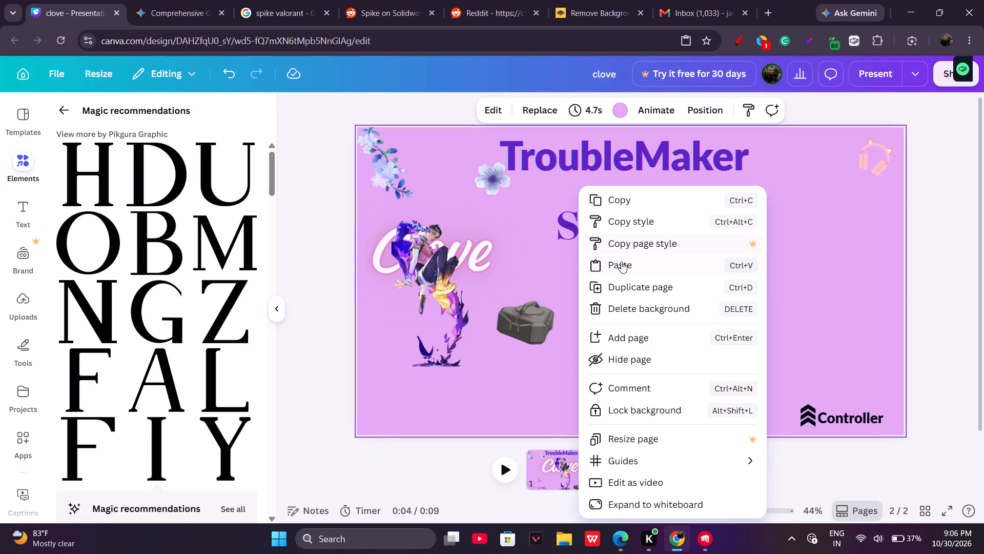
{"action": "left_click", "coordinate": [621, 268]}
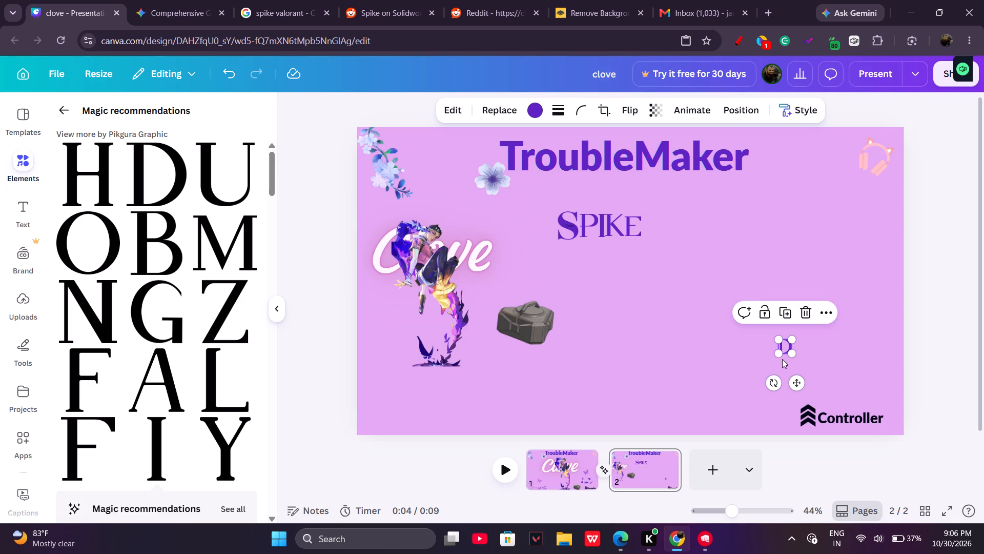
Enlarge the pasted letter D and place it just below the P of "SPIKE" to start a second line.
{"action": "left_click_drag", "start_coordinate": [778, 352], "coordinate": [770, 358]}
{"action": "left_click_drag", "start_coordinate": [796, 390], "coordinate": [559, 308]}
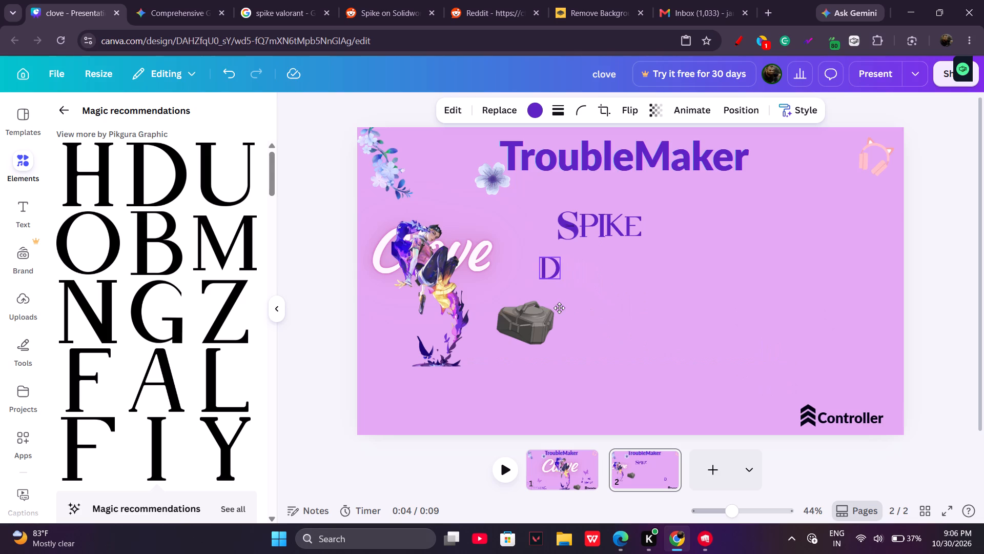
{"action": "left_click_drag", "start_coordinate": [559, 308], "coordinate": [600, 303]}
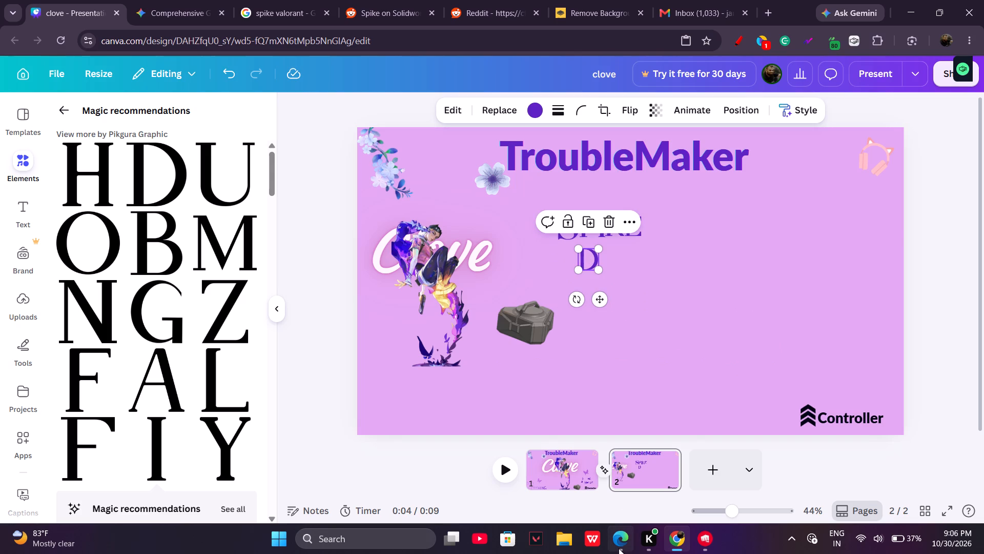
{"action": "left_click", "coordinate": [662, 267]}
{"action": "left_click", "coordinate": [594, 261]}
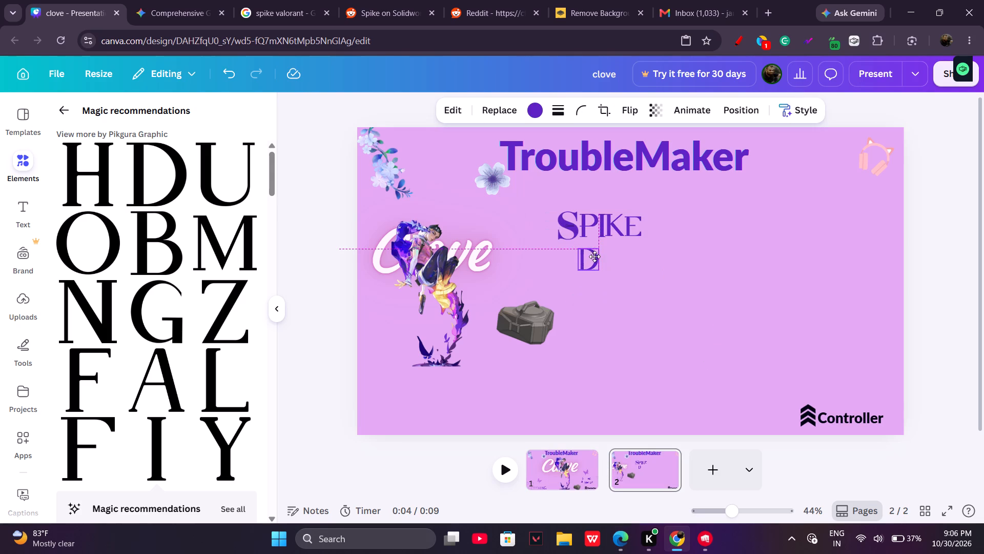
Copy the purple letter R of "Droping" from page 1 and paste it onto page 2.
{"action": "left_click", "coordinate": [554, 471]}
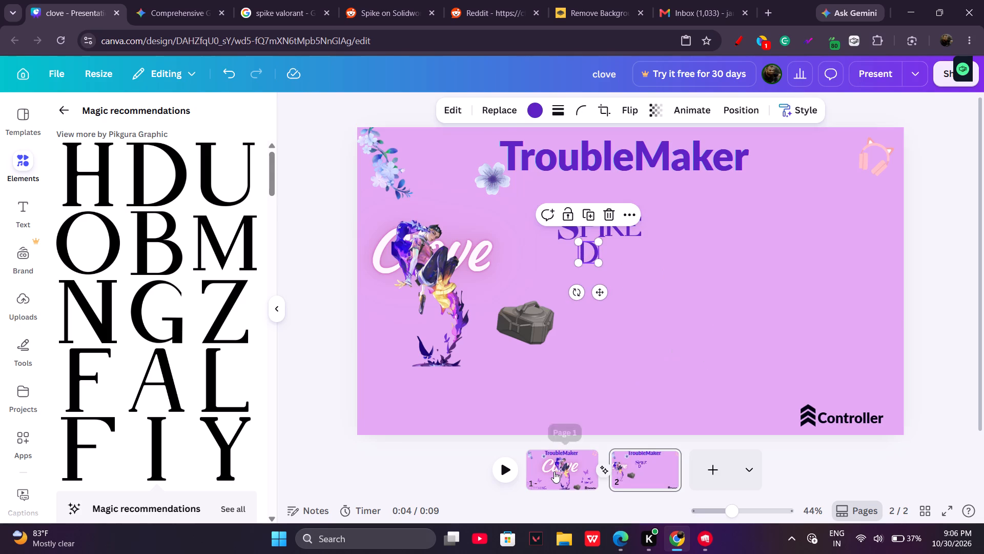
{"action": "left_click", "coordinate": [554, 471]}
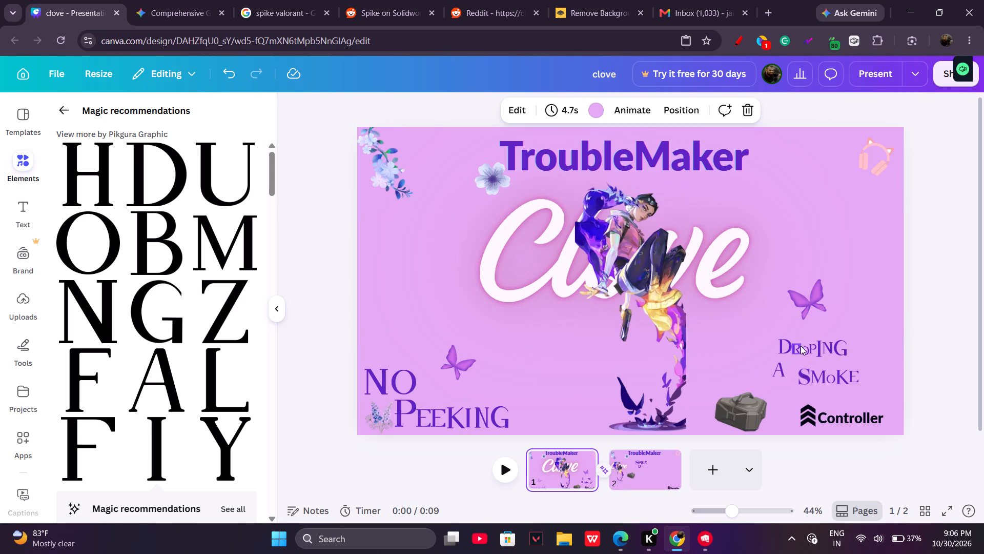
{"action": "right_click", "coordinate": [796, 345]}
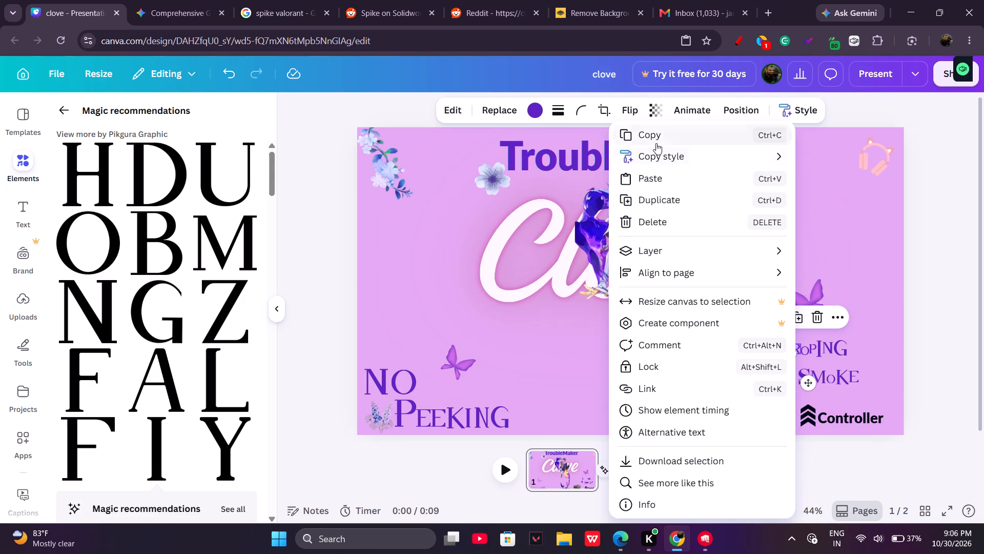
{"action": "left_click", "coordinate": [657, 136]}
{"action": "left_click", "coordinate": [612, 446]}
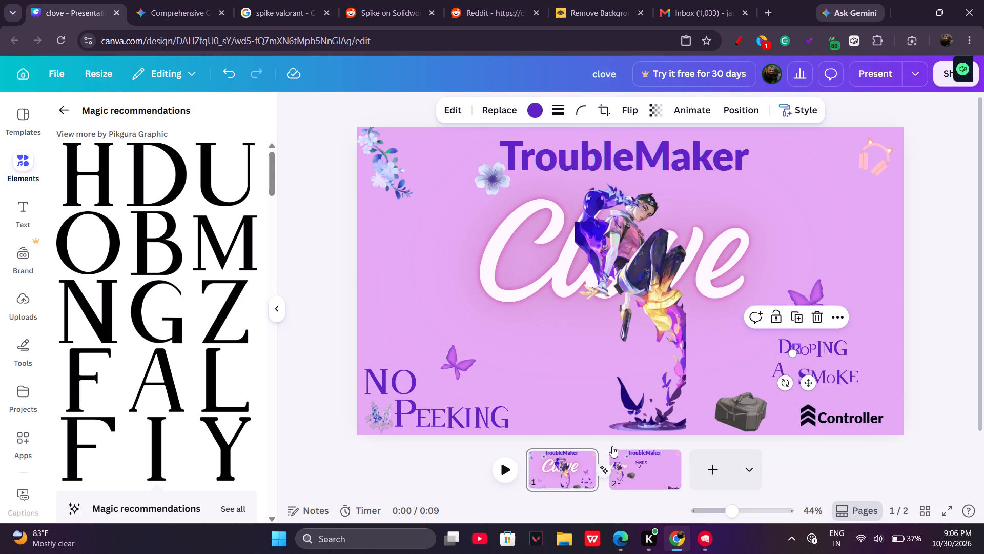
{"action": "left_click", "coordinate": [631, 468]}
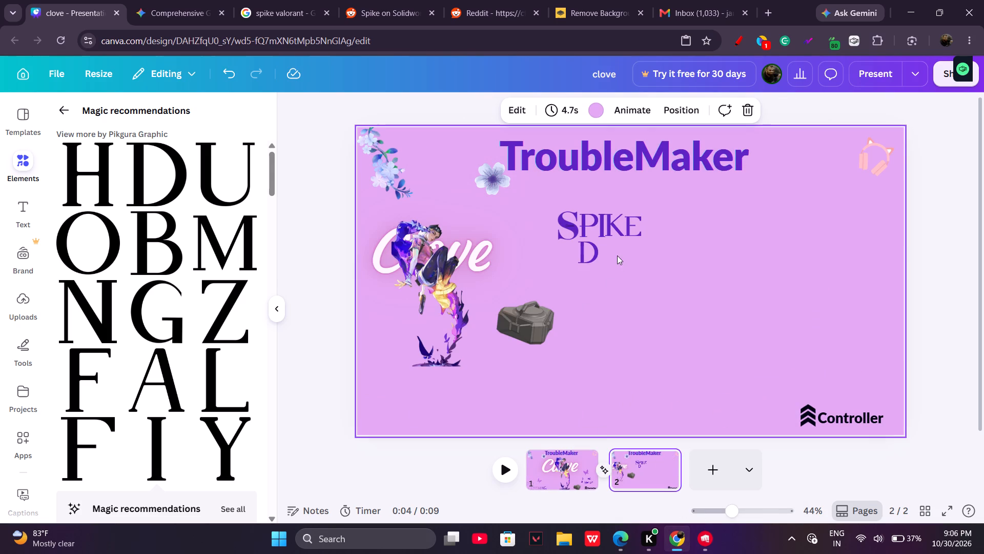
{"action": "right_click", "coordinate": [674, 292]}
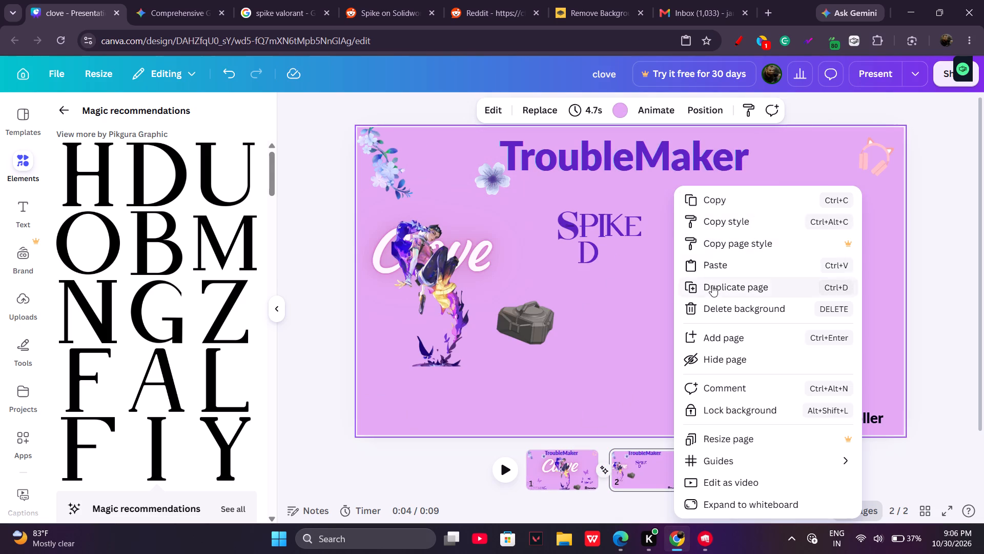
{"action": "left_click", "coordinate": [701, 269]}
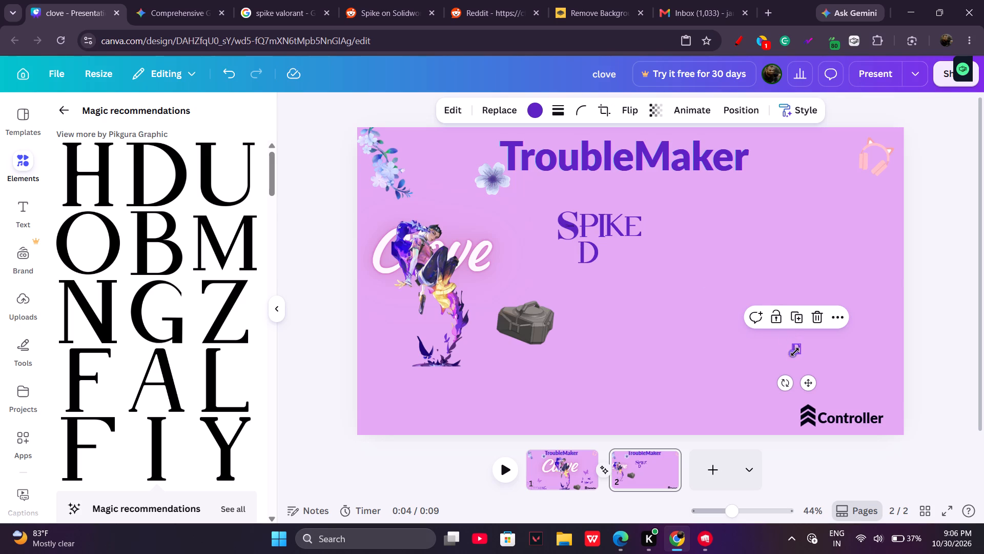
Enlarge the pasted letter R and place it directly after the D on the second line.
{"action": "left_click_drag", "start_coordinate": [792, 352], "coordinate": [790, 360]}
{"action": "left_click_drag", "start_coordinate": [805, 390], "coordinate": [619, 294]}
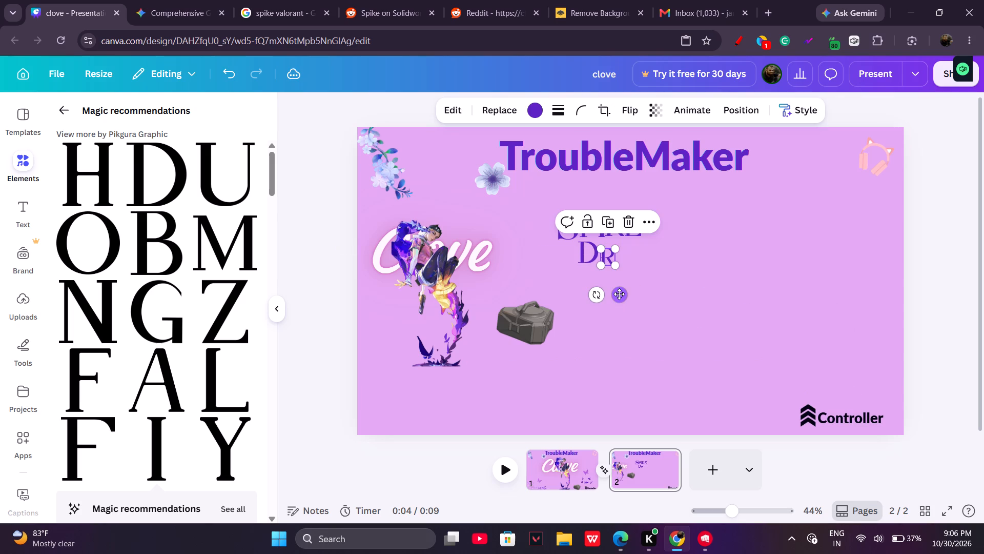
{"action": "left_click", "coordinate": [619, 294]}
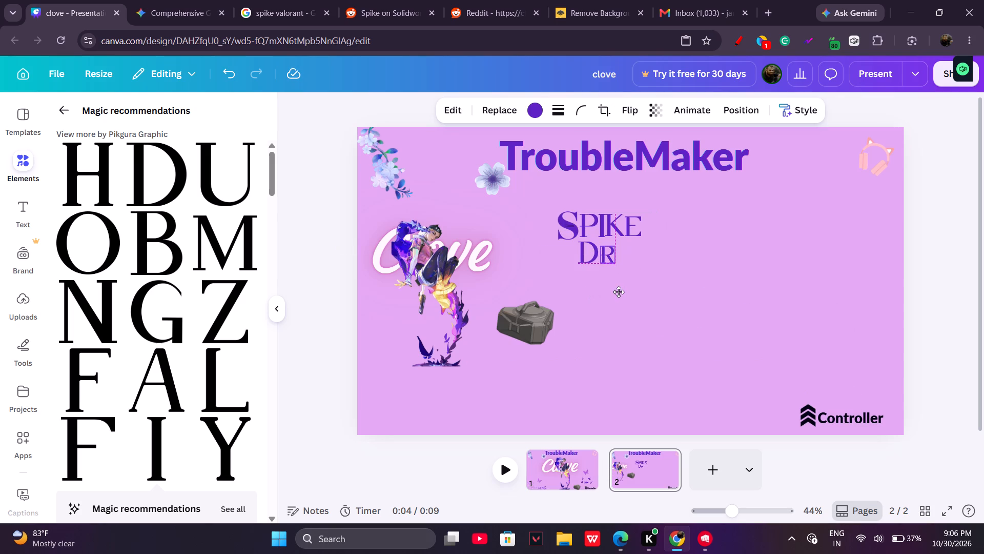
{"action": "left_click", "coordinate": [640, 292]}
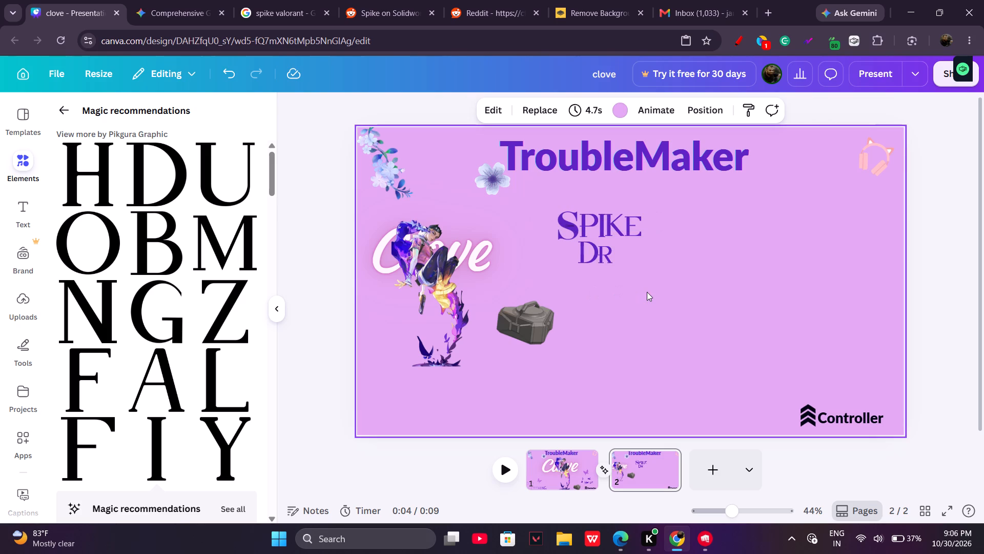
Copy the purple letter O of "Droping" from page 1 and paste it onto page 2.
{"action": "left_click", "coordinate": [556, 466]}
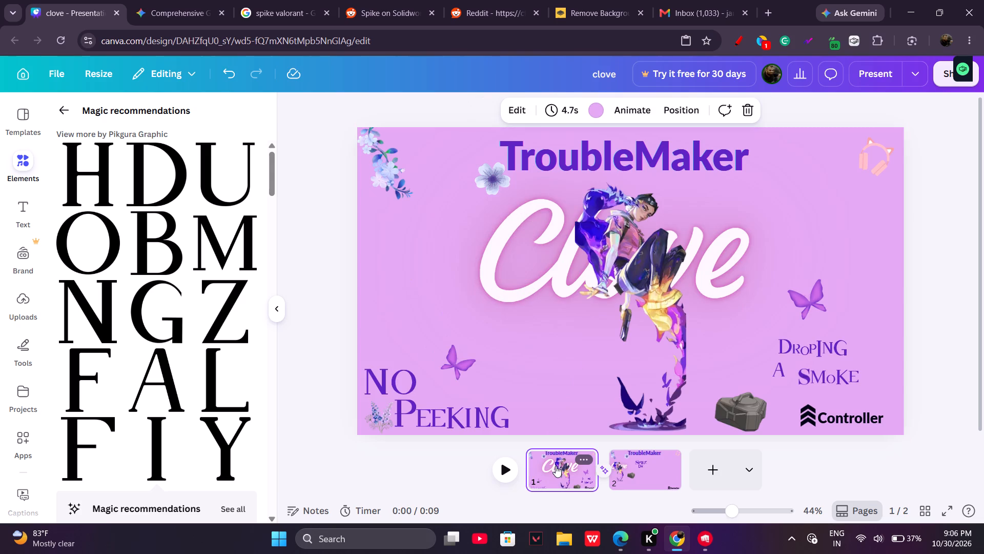
{"action": "right_click", "coordinate": [803, 350]}
{"action": "left_click", "coordinate": [686, 141]}
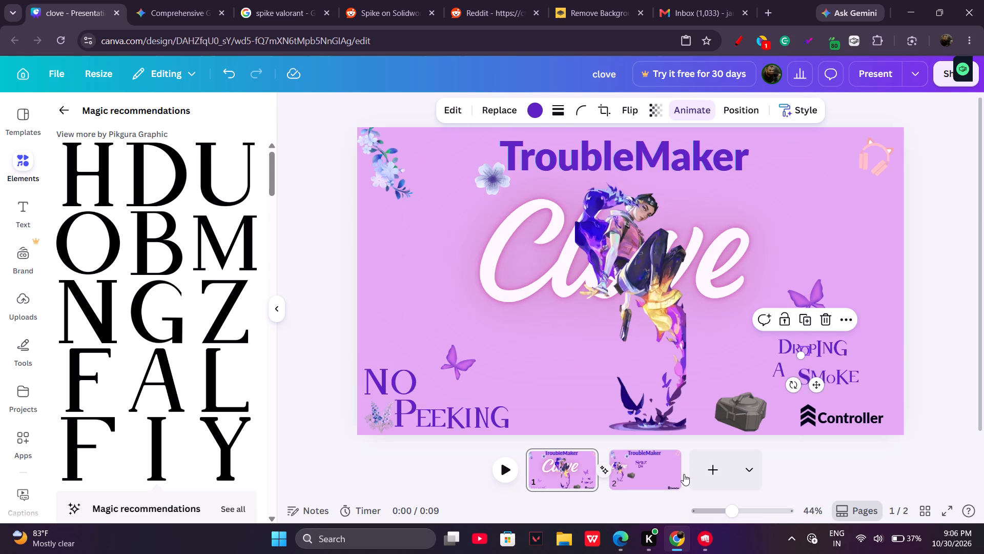
{"action": "left_click", "coordinate": [663, 489]}
{"action": "right_click", "coordinate": [621, 250]}
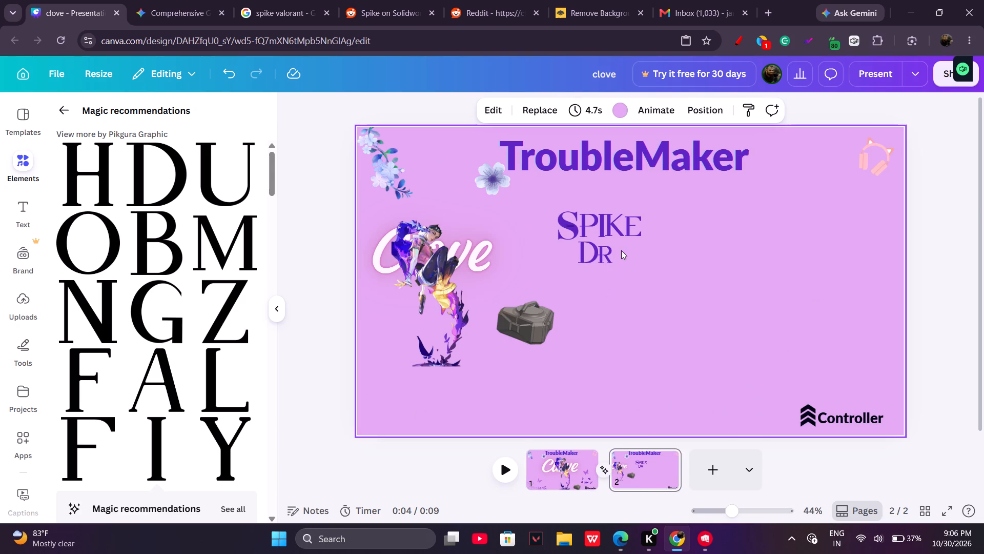
{"action": "left_click", "coordinate": [665, 260]}
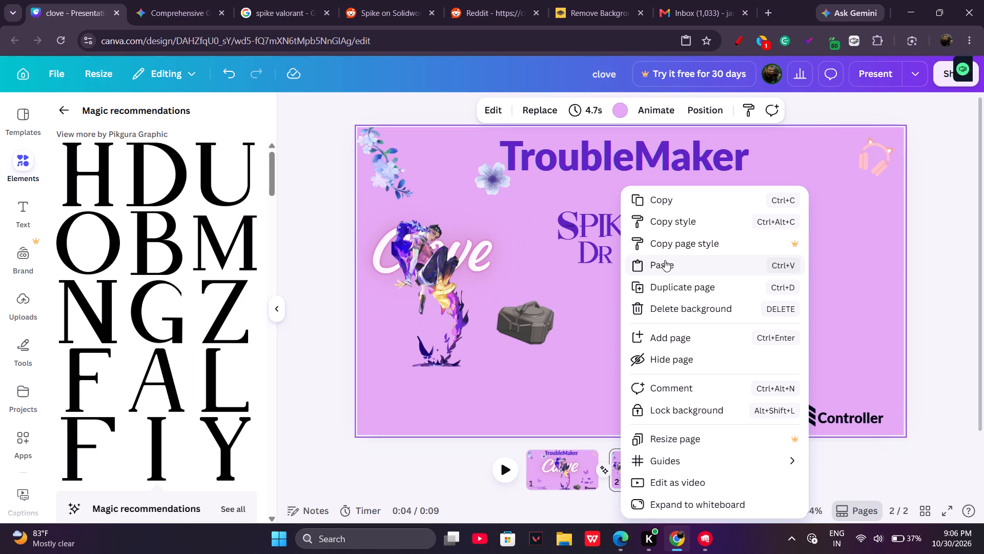
Enlarge the pasted letter O and place it directly after the R on the second line to form "DRO".
{"action": "left_click", "coordinate": [803, 355]}
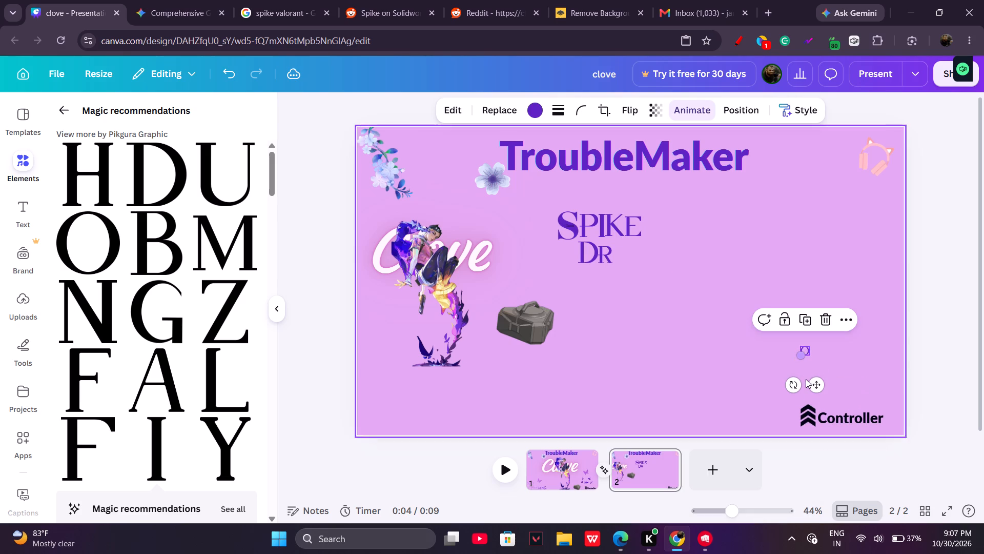
{"action": "left_click_drag", "start_coordinate": [821, 389], "coordinate": [675, 337]}
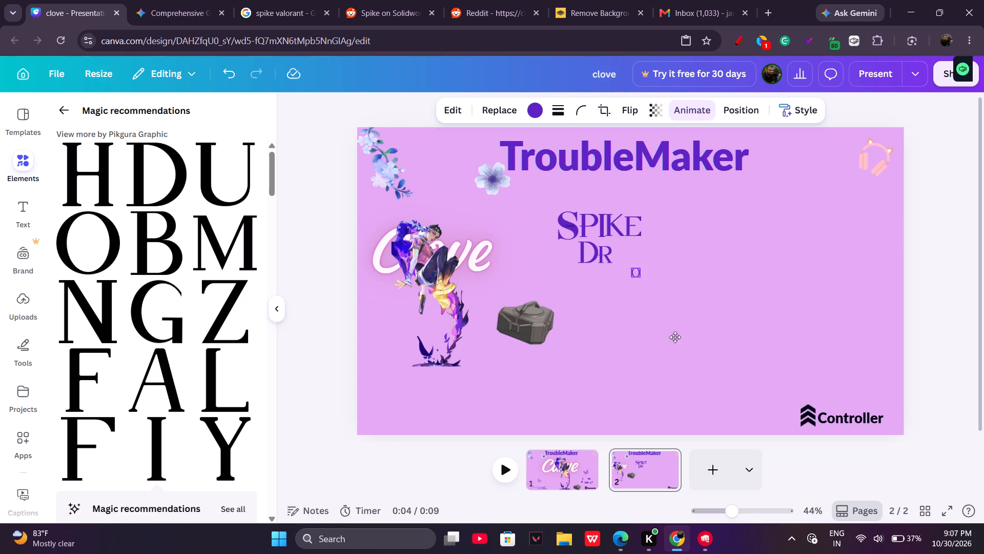
{"action": "left_click_drag", "start_coordinate": [675, 337], "coordinate": [682, 345]}
{"action": "left_click_drag", "start_coordinate": [664, 315], "coordinate": [660, 319]}
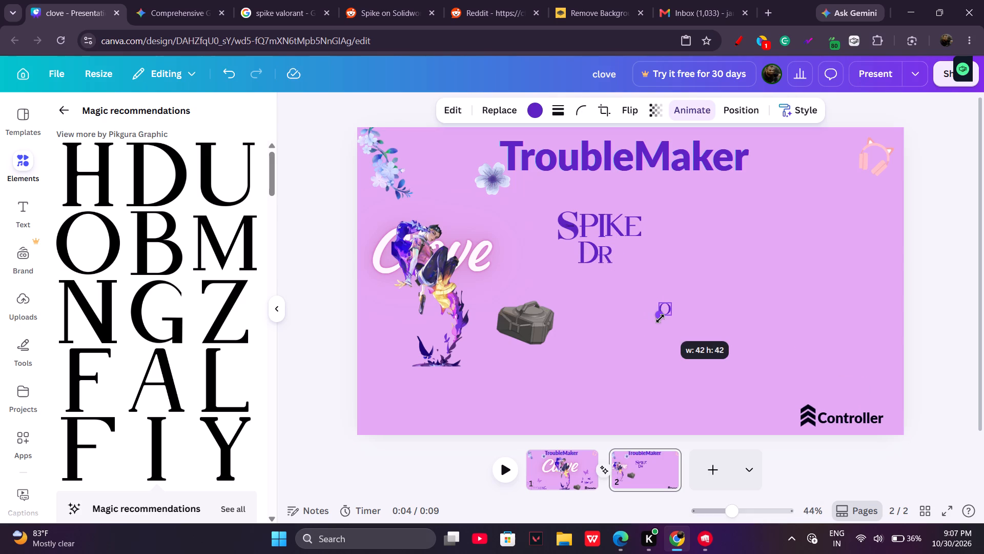
{"action": "left_click_drag", "start_coordinate": [660, 319], "coordinate": [659, 317]}
{"action": "left_click_drag", "start_coordinate": [673, 343], "coordinate": [628, 292]}
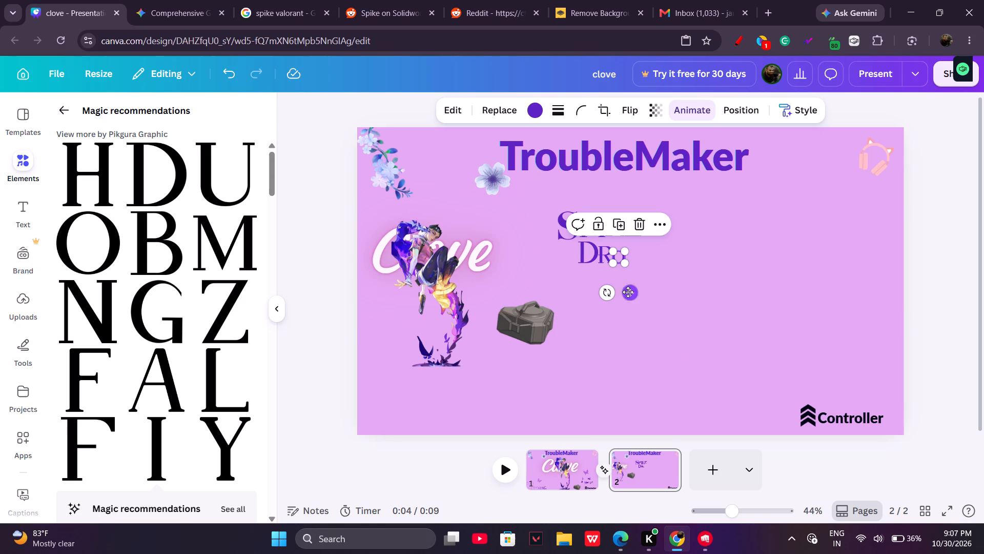
{"action": "left_click", "coordinate": [626, 256]}
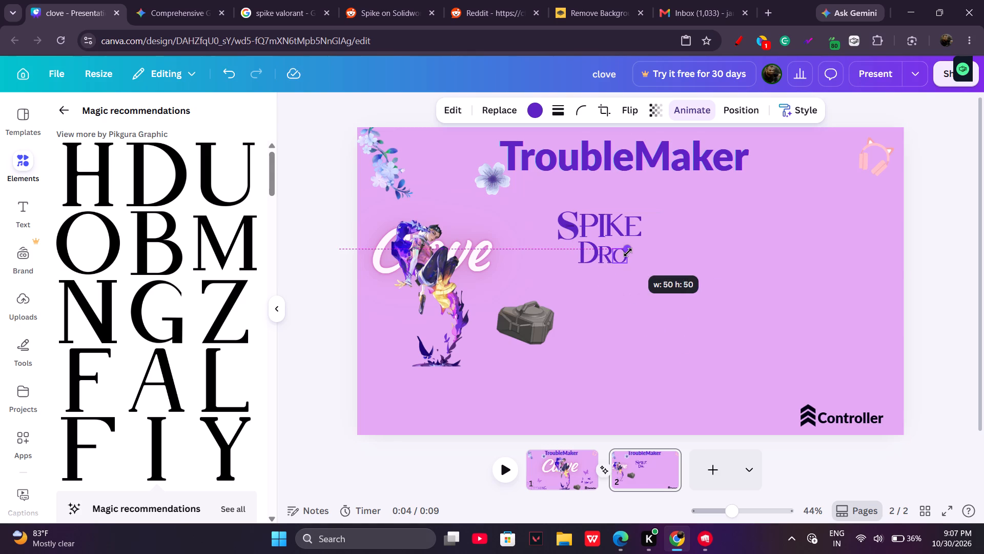
{"action": "left_click", "coordinate": [665, 265]}
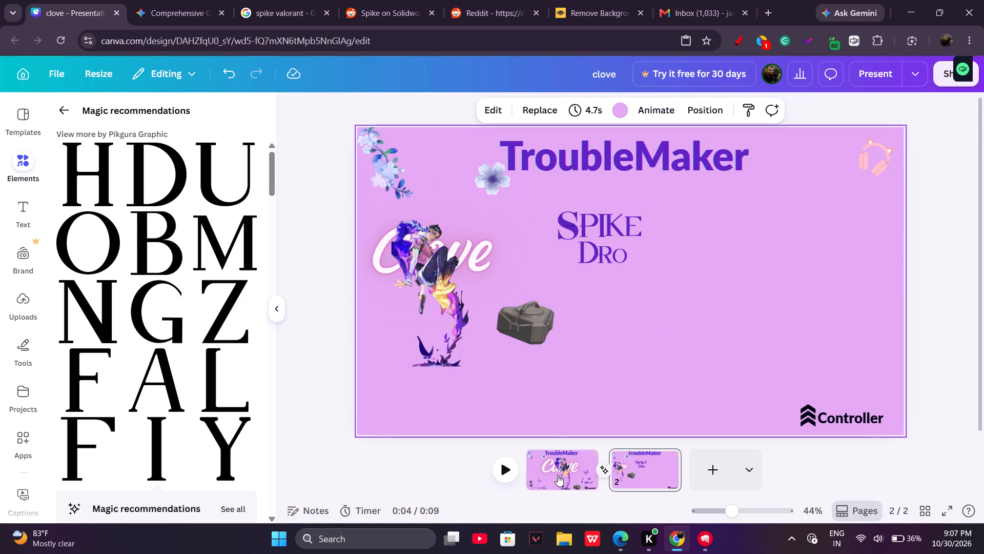
Copy the purple letter P of "Droping" from page 1 and paste it onto page 2.
{"action": "left_click", "coordinate": [558, 475]}
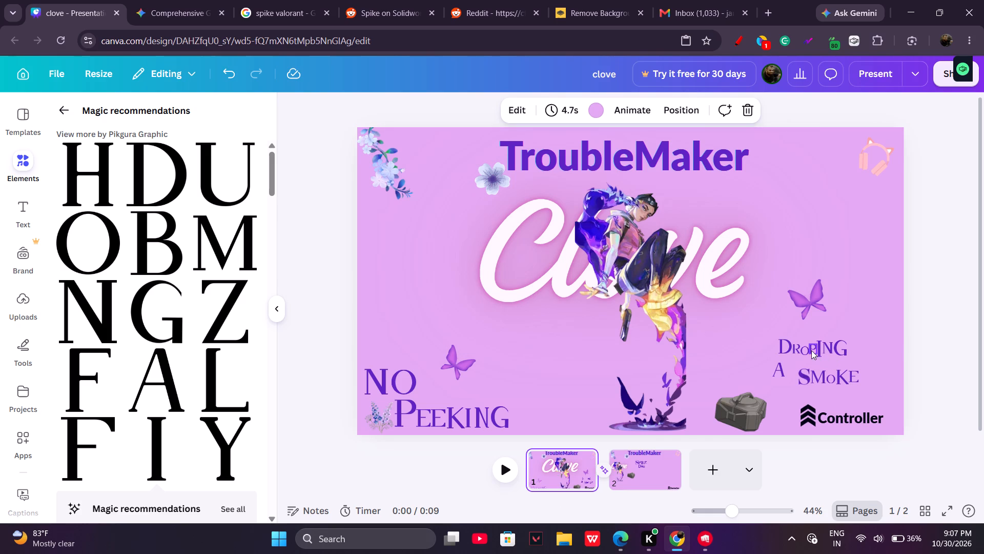
{"action": "left_click", "coordinate": [811, 350]}
{"action": "right_click", "coordinate": [811, 350]}
{"action": "left_click", "coordinate": [714, 144]}
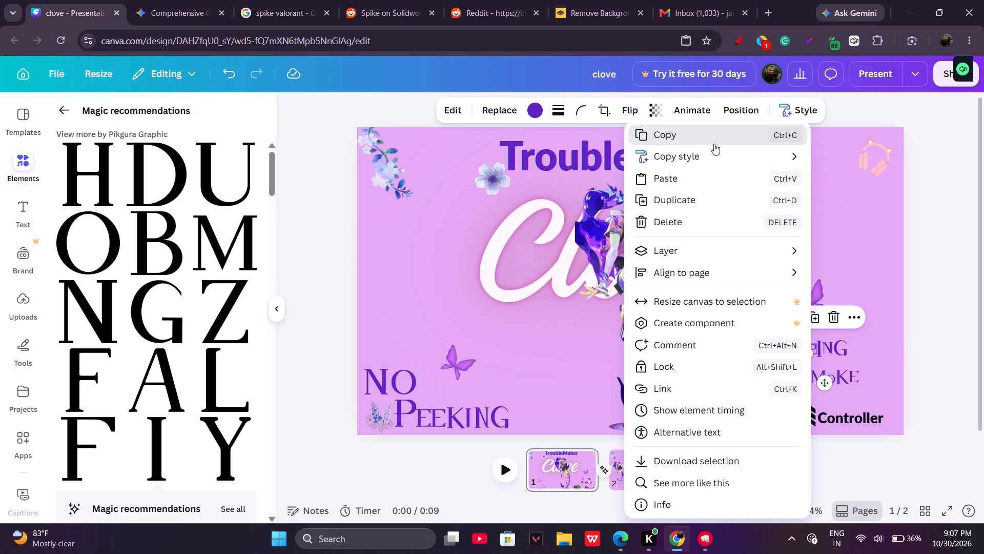
{"action": "left_click", "coordinate": [648, 473]}
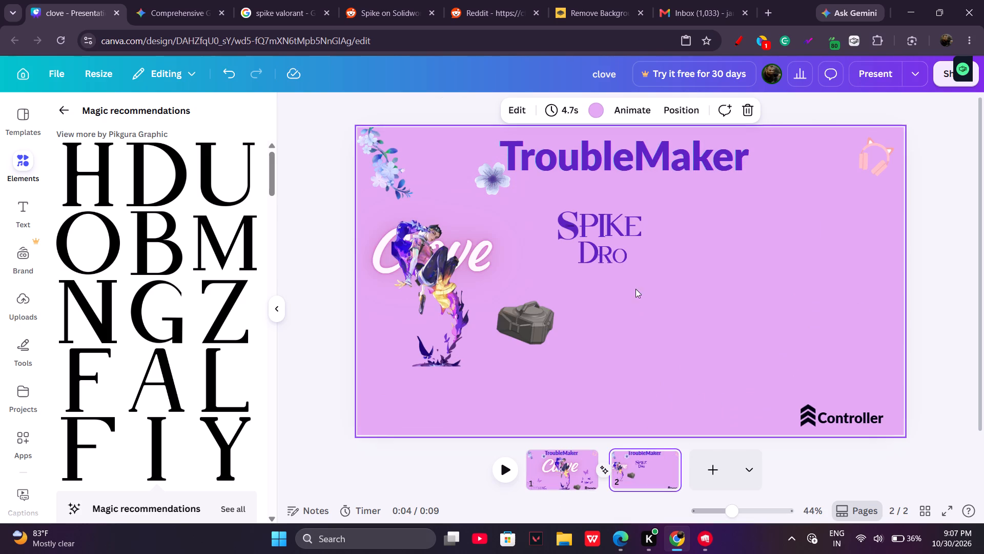
{"action": "right_click", "coordinate": [644, 263]}
{"action": "left_click", "coordinate": [679, 262]}
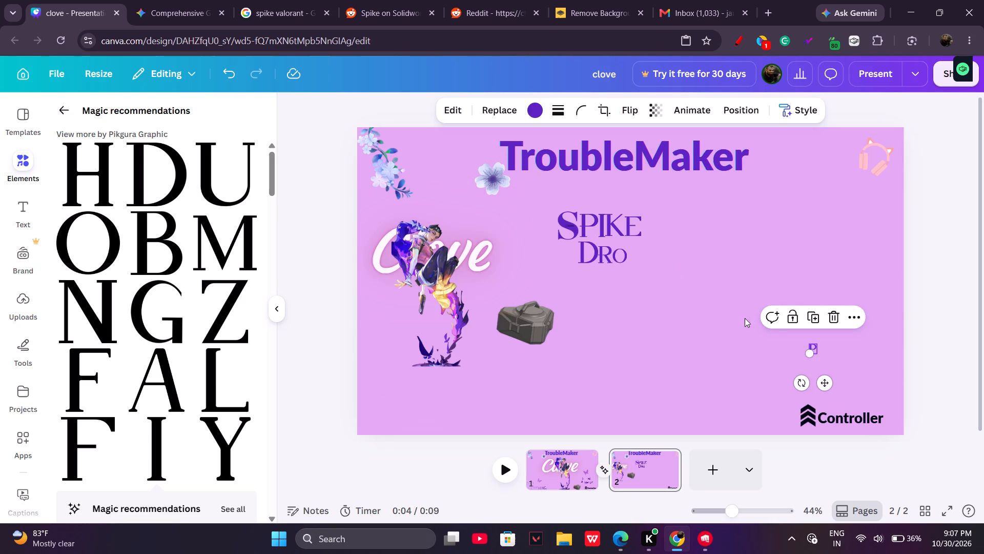
Enlarge the pasted letter P and place it directly after the O to form "DROP" on the second line.
{"action": "left_click_drag", "start_coordinate": [806, 357], "coordinate": [796, 371]}
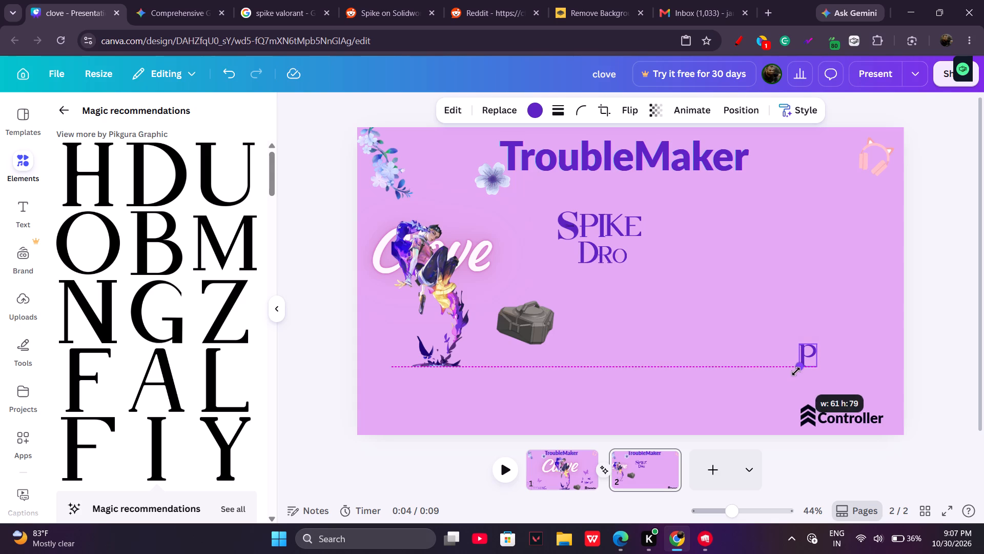
{"action": "left_click_drag", "start_coordinate": [796, 371], "coordinate": [794, 369]}
{"action": "left_click_drag", "start_coordinate": [815, 393], "coordinate": [656, 299]}
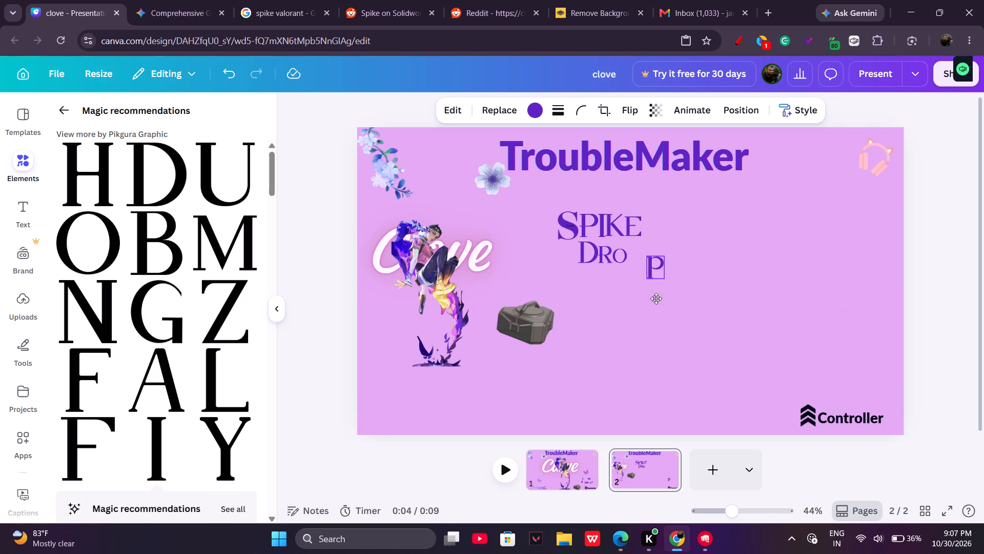
{"action": "left_click_drag", "start_coordinate": [656, 299], "coordinate": [644, 292]}
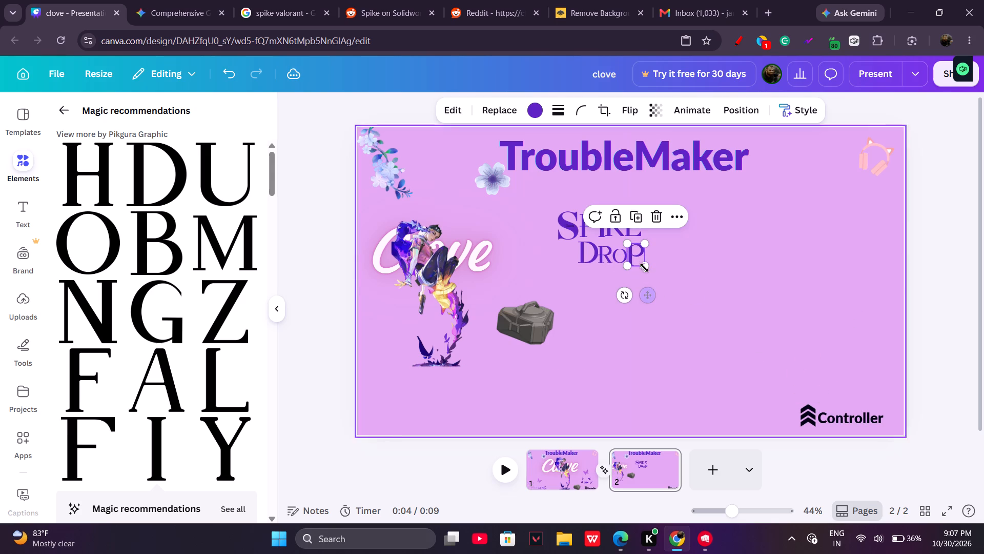
{"action": "left_click", "coordinate": [643, 248]}
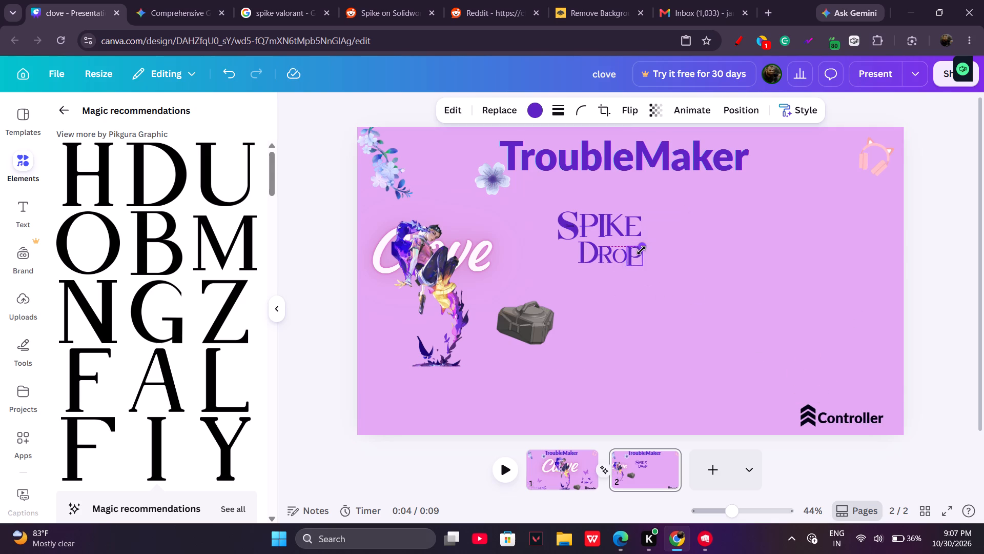
{"action": "left_click", "coordinate": [641, 298]}
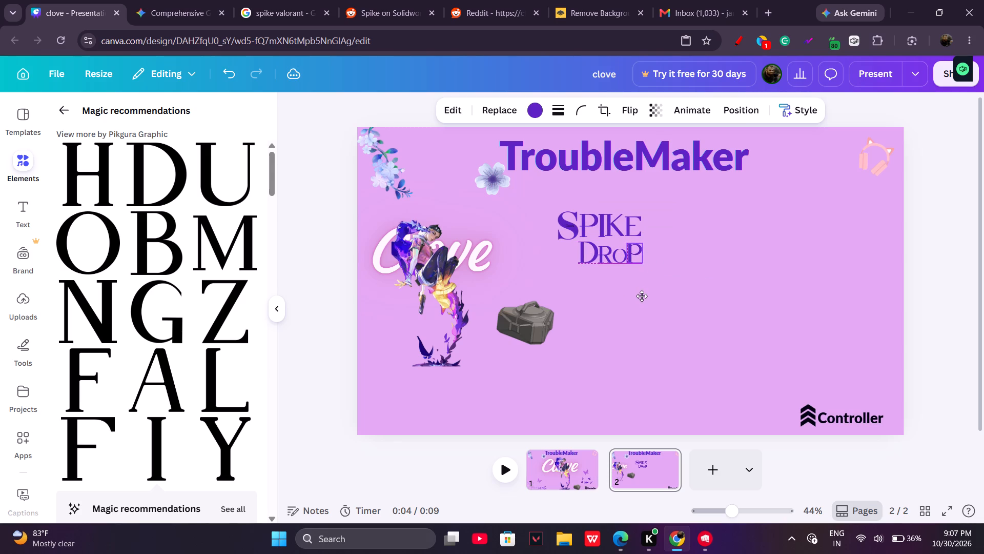
{"action": "left_click", "coordinate": [643, 295]}
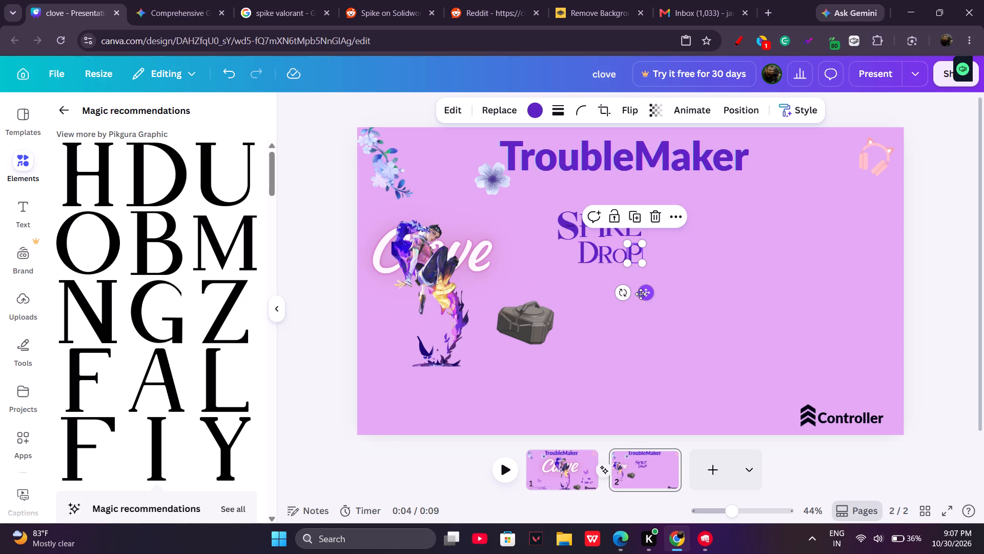
Duplicate the letter P of "DROP" and align the copy directly after it to form "DROPP".
{"action": "key", "text": "ctrl+c"}
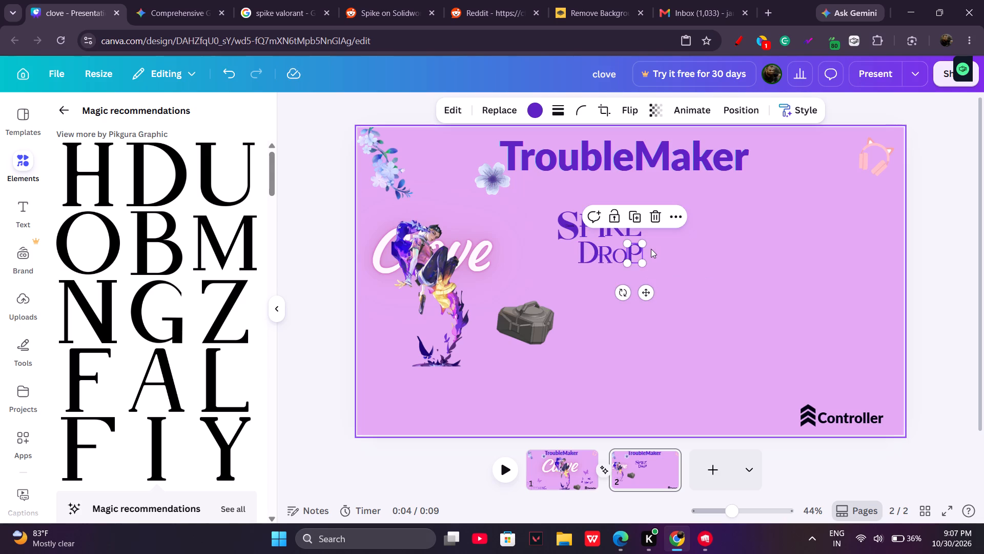
{"action": "key", "text": "ctrl+v"}
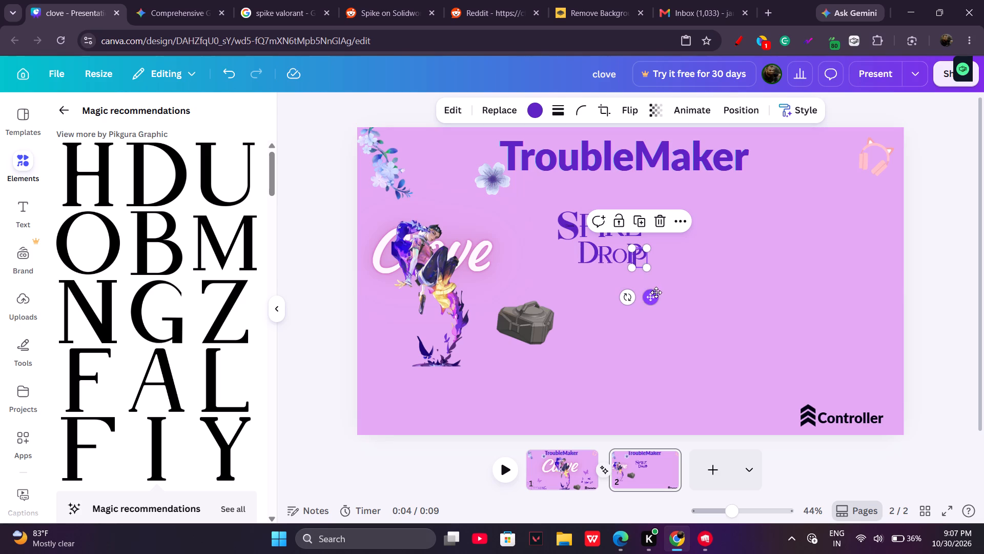
{"action": "left_click_drag", "start_coordinate": [657, 293], "coordinate": [664, 289]}
{"action": "left_click", "coordinate": [664, 289]}
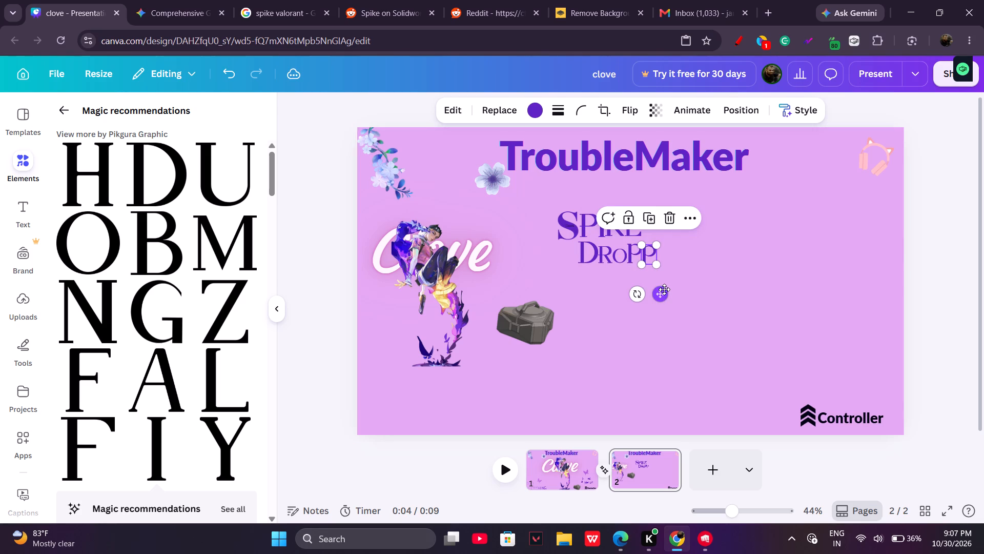
{"action": "left_click", "coordinate": [688, 267]}
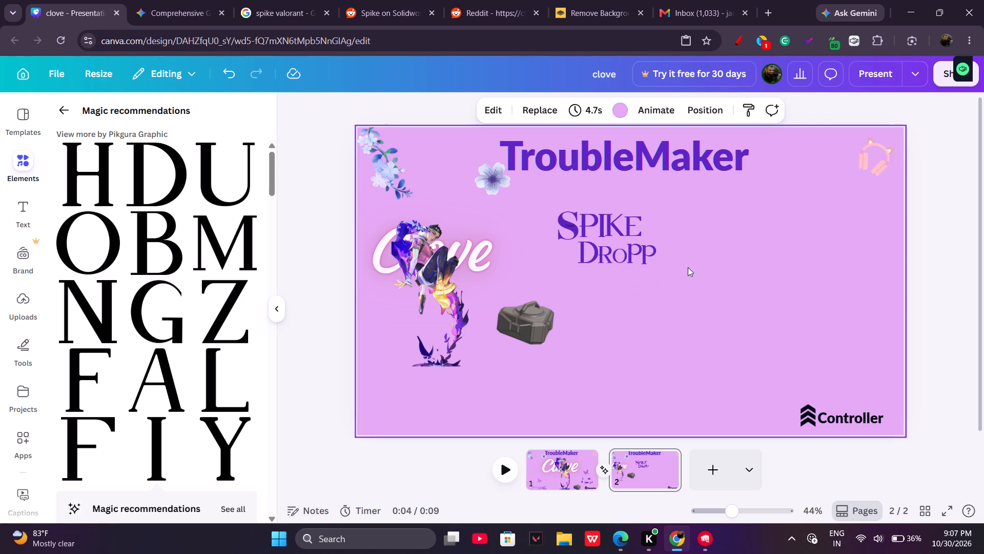
{"action": "left_click", "coordinate": [655, 258]}
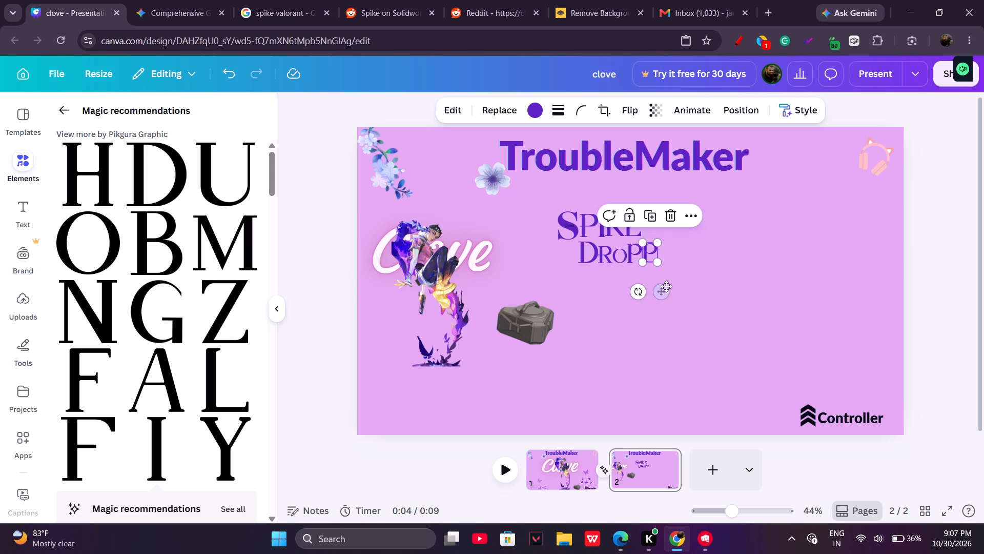
{"action": "left_click", "coordinate": [666, 286]}
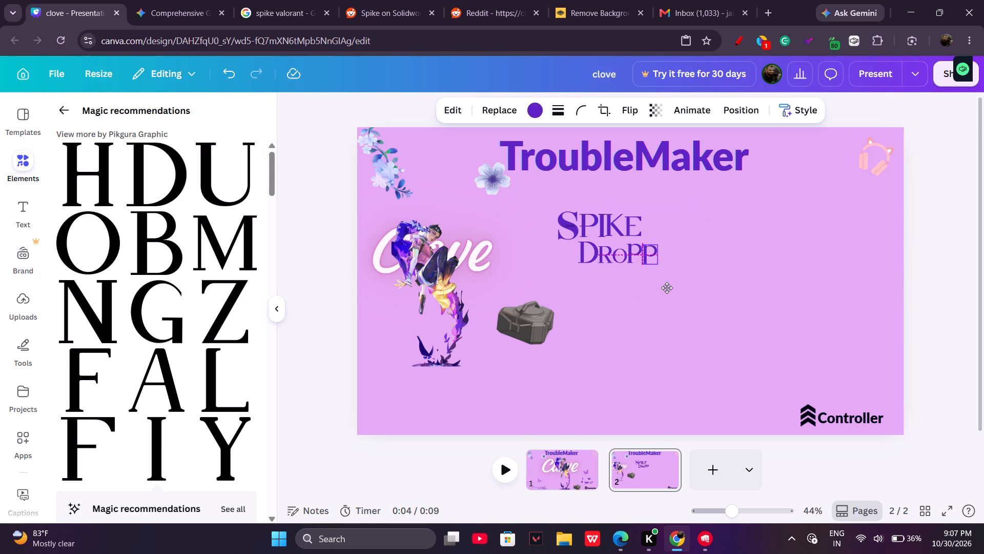
{"action": "left_click", "coordinate": [688, 283]}
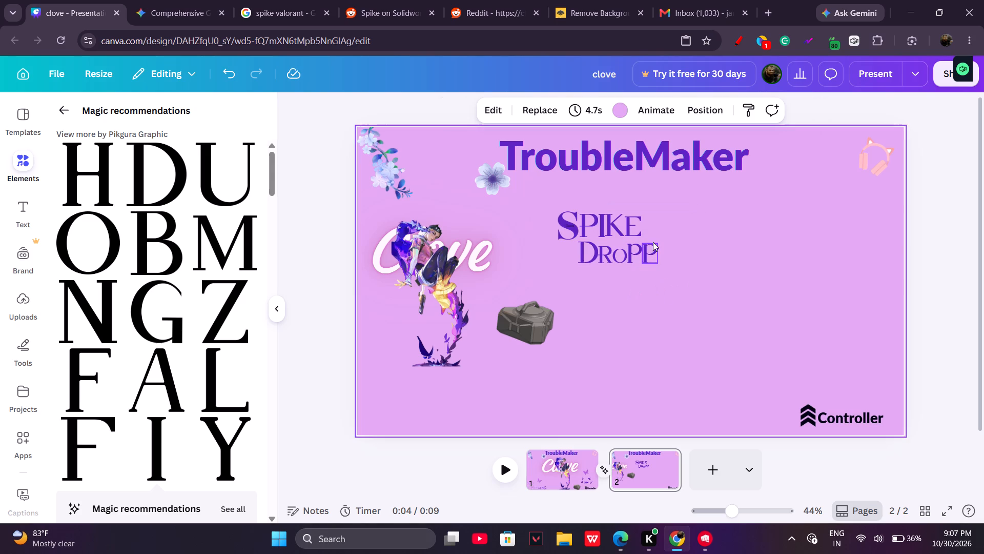
Copy the letter E of "SPIKE", paste it, and place the copy directly after "DROPP" to form "DROPPE" on the second line.
{"action": "left_click", "coordinate": [640, 235]}
{"action": "right_click", "coordinate": [640, 235]}
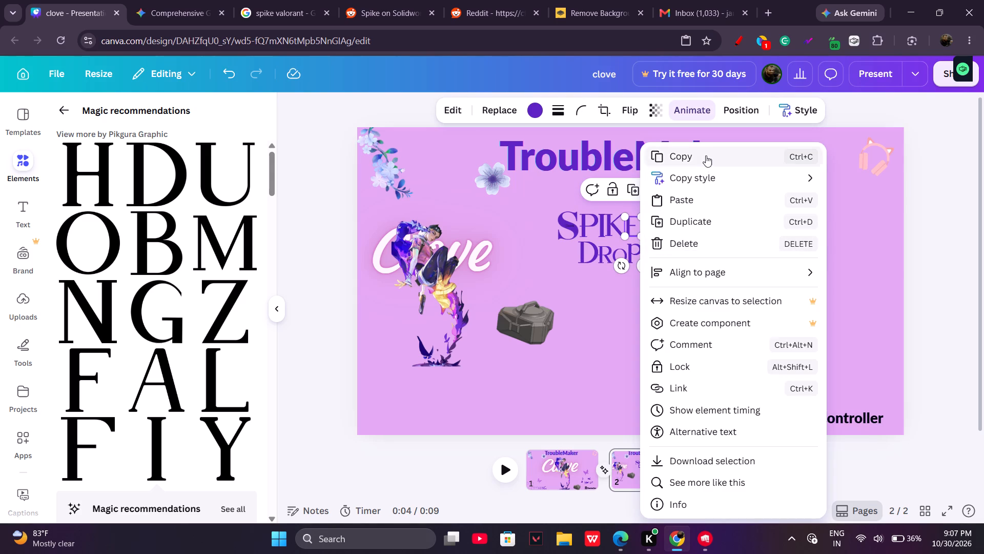
{"action": "left_click", "coordinate": [704, 157]}
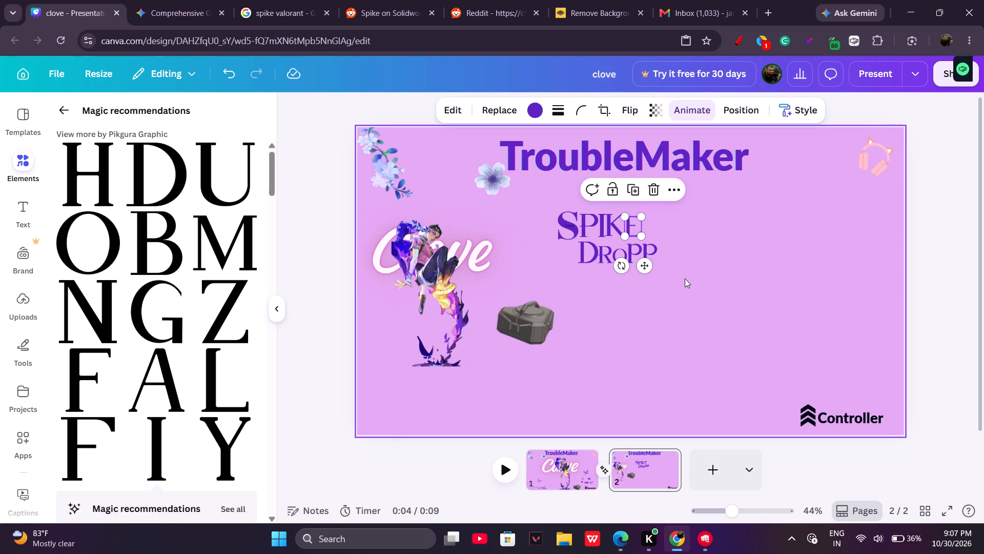
{"action": "key", "text": "ctrl+v"}
{"action": "left_click", "coordinate": [633, 226]}
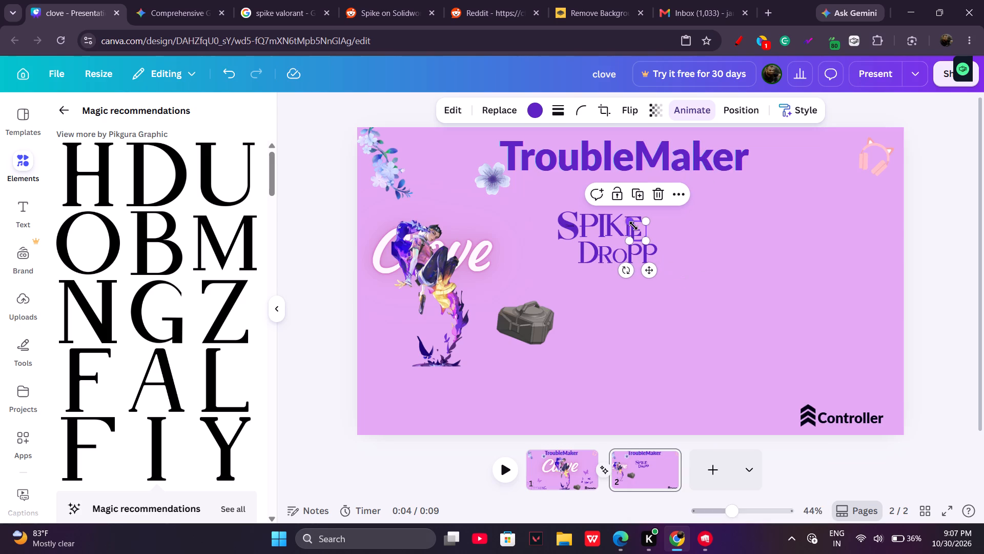
{"action": "left_click_drag", "start_coordinate": [646, 267], "coordinate": [669, 278]}
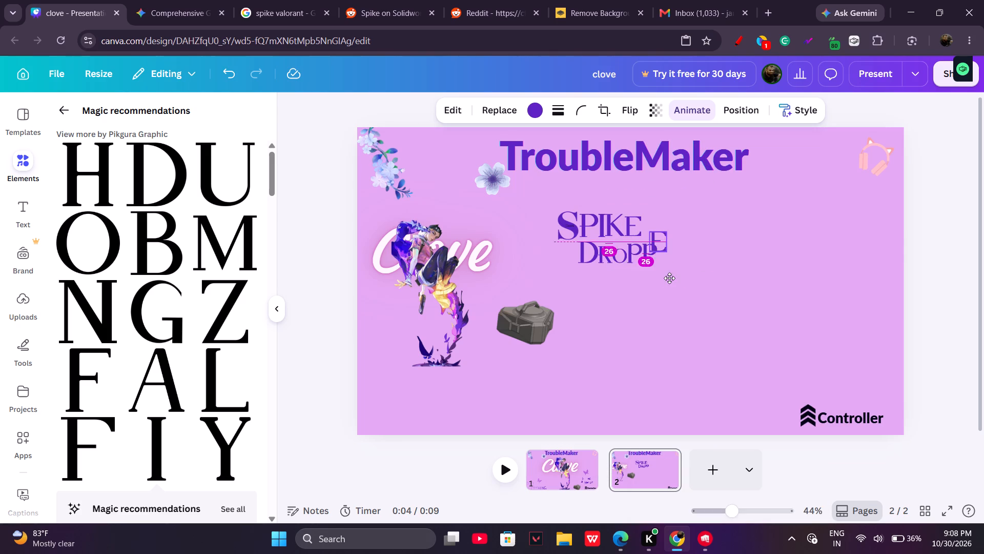
{"action": "left_click_drag", "start_coordinate": [669, 278], "coordinate": [676, 289]}
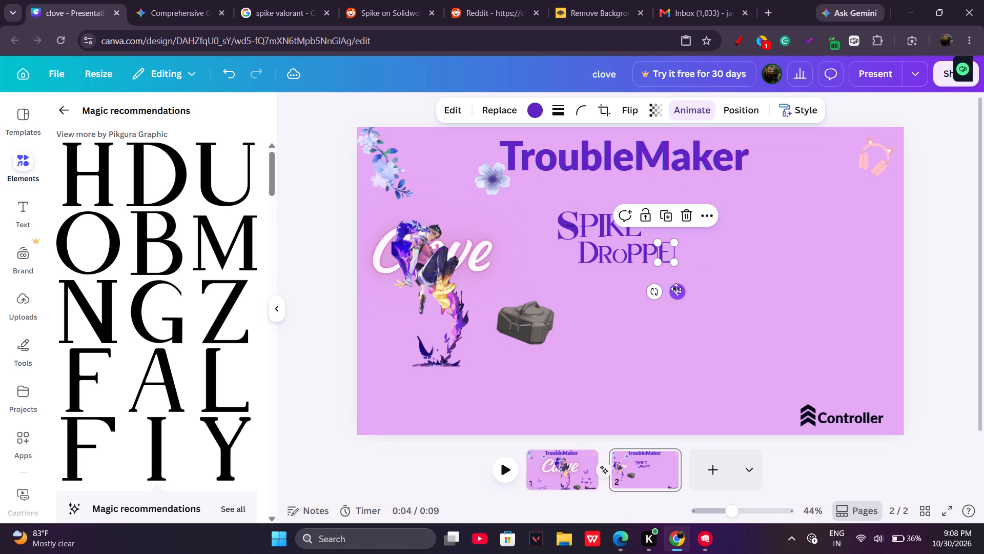
Scale the letter E at the end of "DROPPE" to about 47 wide by 56 high to match the neighbouring letters.
{"action": "left_click", "coordinate": [675, 247]}
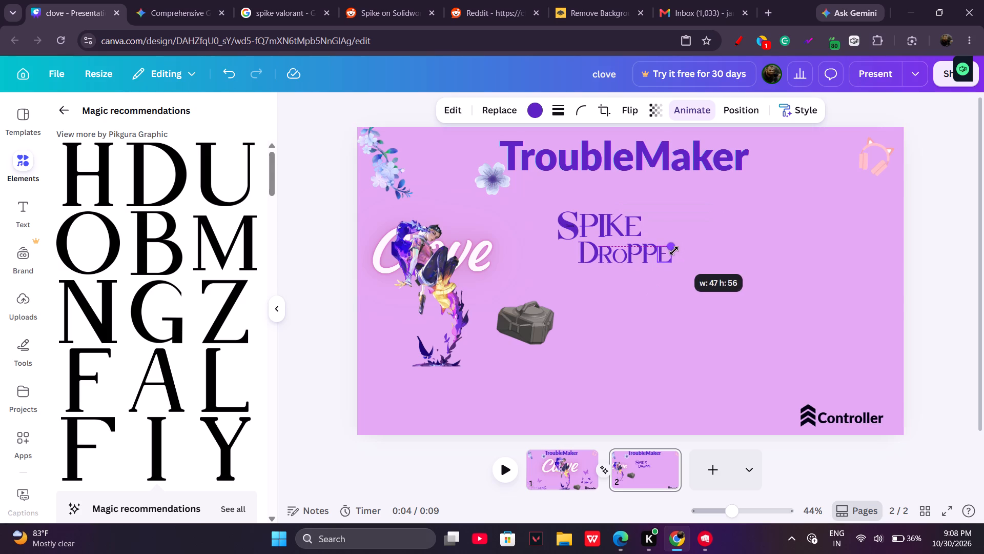
{"action": "left_click", "coordinate": [696, 256]}
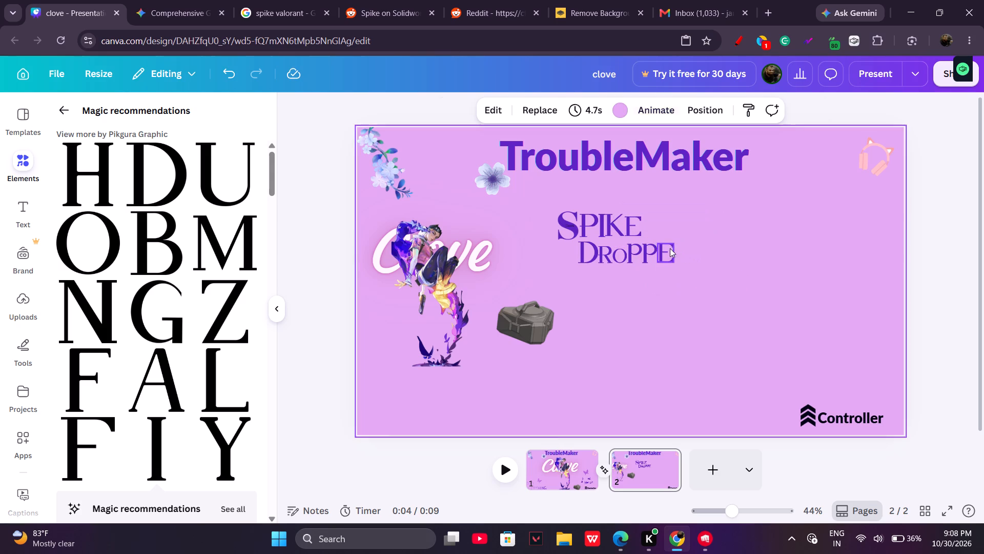
{"action": "left_click", "coordinate": [670, 248]}
{"action": "left_click", "coordinate": [673, 244]}
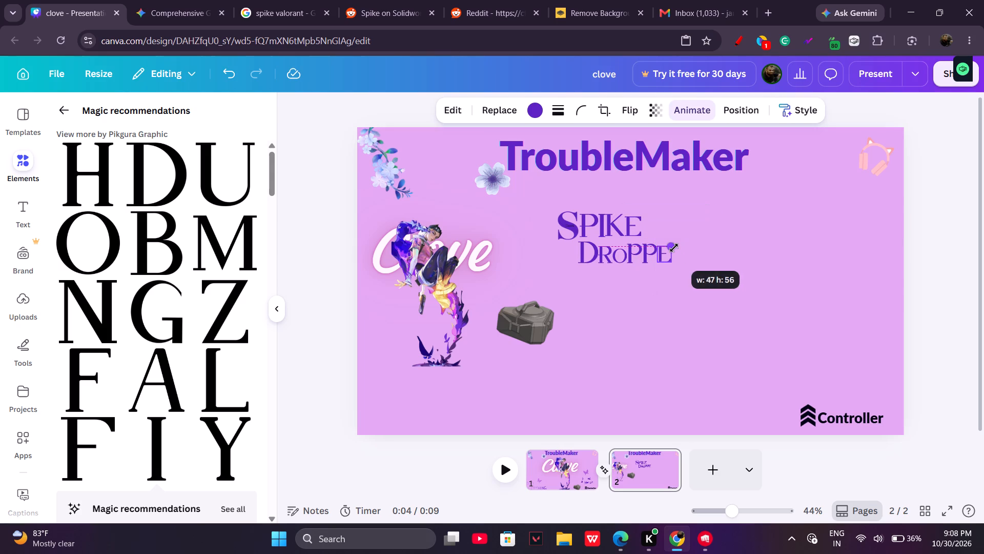
Search Google for "dropped" in a new browser tab and expand the question "What does 'dropped' mean?" to check the word.
{"action": "left_click", "coordinate": [761, 3]}
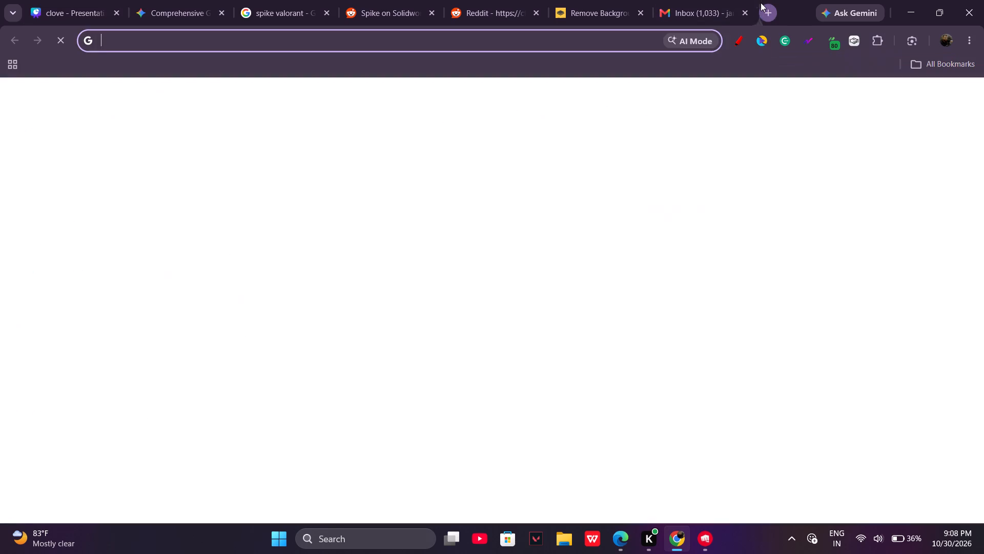
{"action": "type", "text": "droped"}
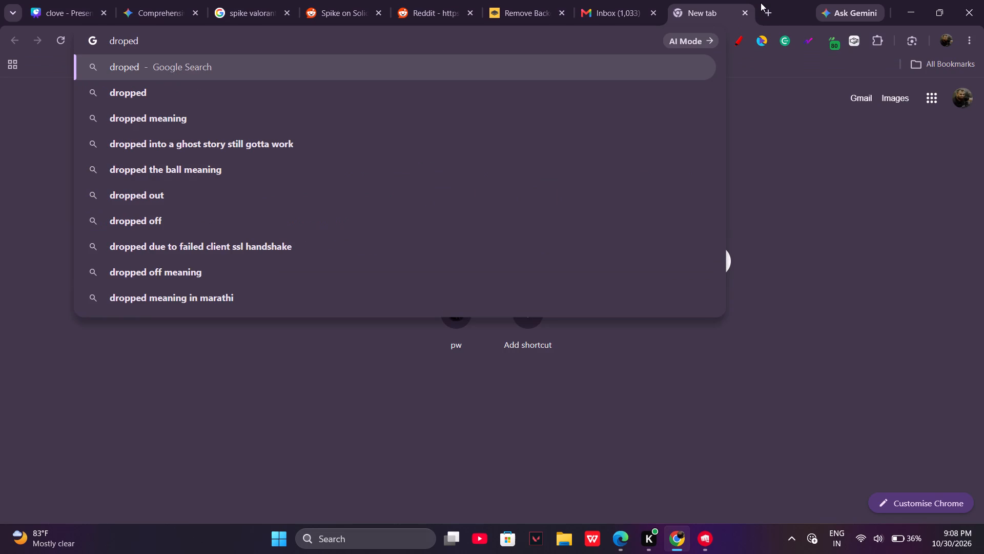
{"action": "key", "text": "Down"}
{"action": "key", "text": "Return"}
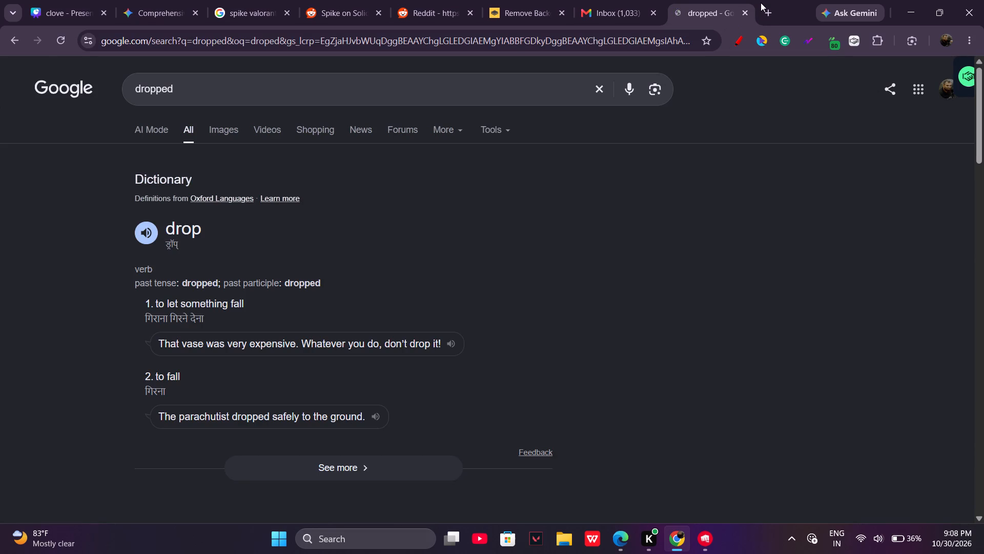
{"action": "scroll", "coordinate": [552, 193], "scroll_direction": "down", "scroll_amount": 4}
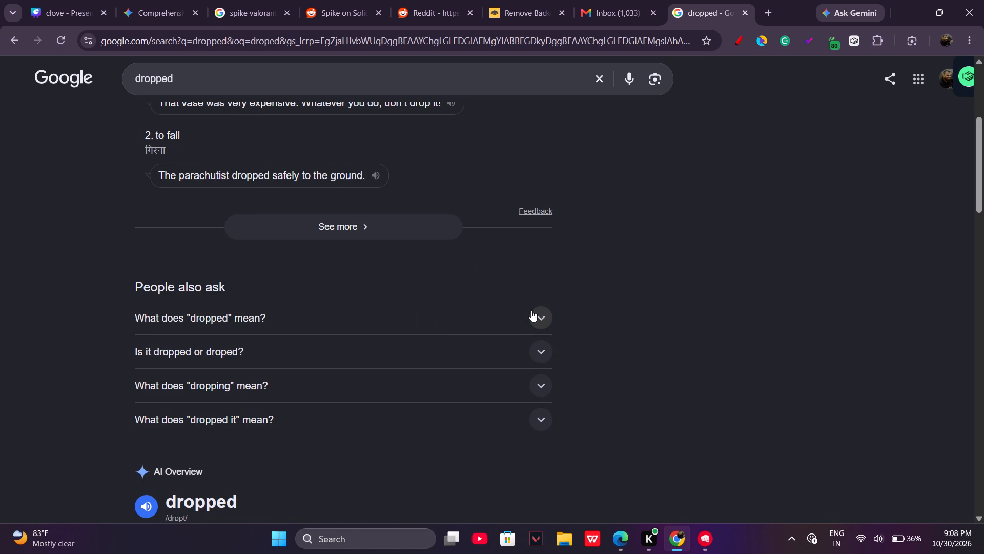
{"action": "left_click", "coordinate": [540, 311]}
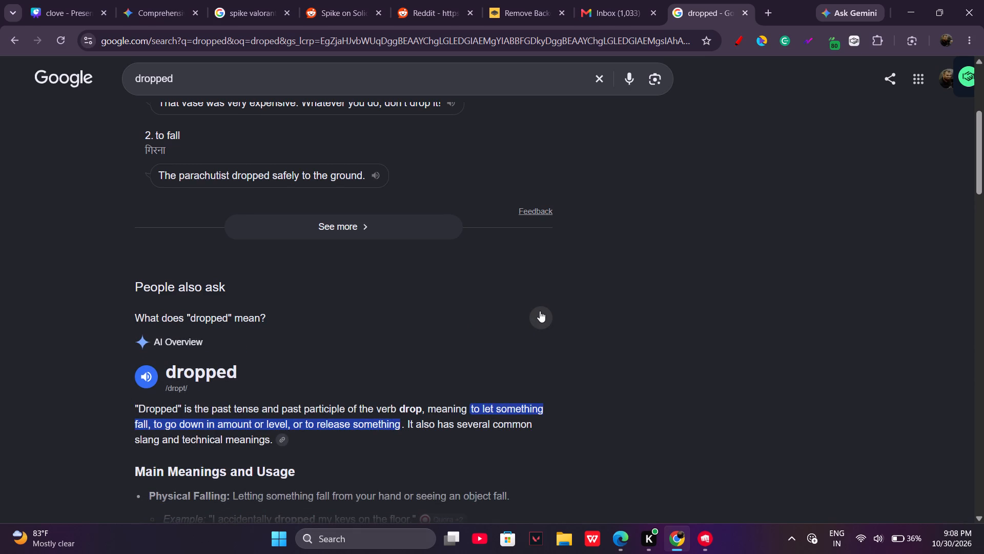
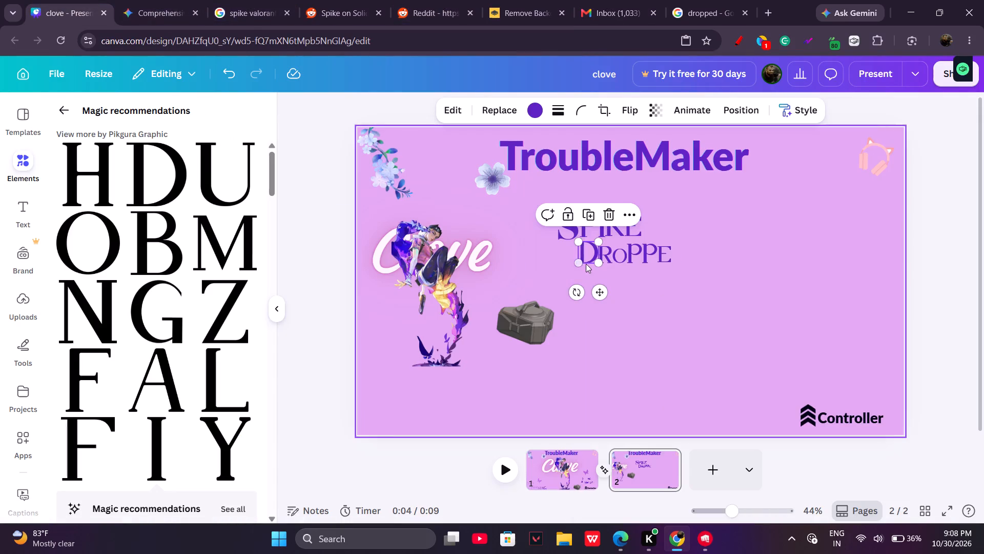
Paste a copy of the letter D, scale it to about 47 wide by 50 high, and place it after "DROPPE" to complete "DROPPED".
{"action": "key", "text": "ctrl+v"}
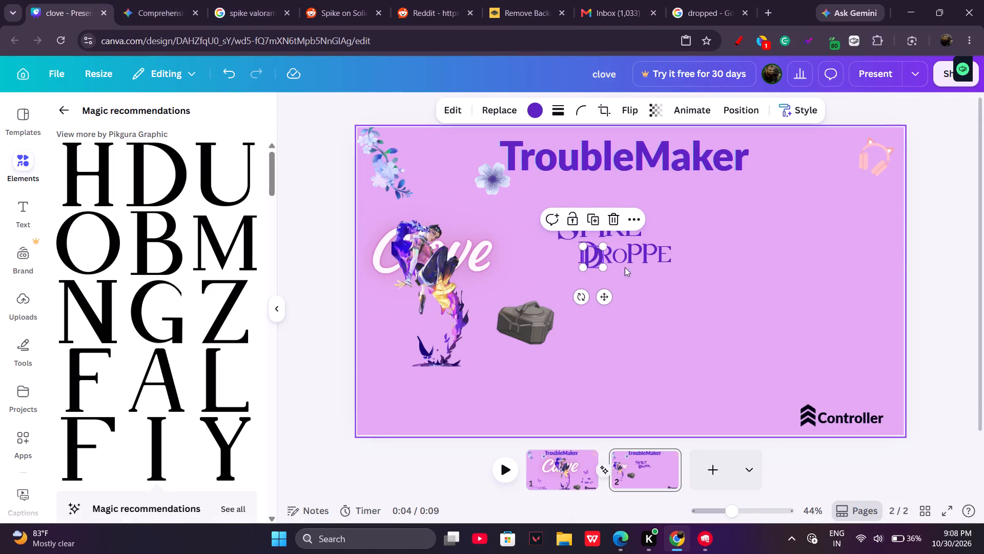
{"action": "left_click_drag", "start_coordinate": [590, 264], "coordinate": [703, 267]}
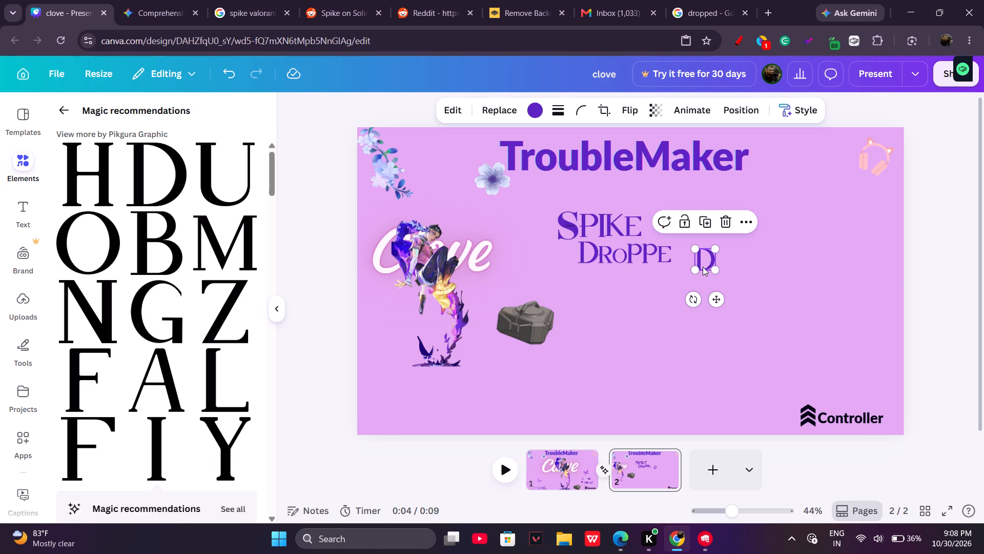
{"action": "left_click_drag", "start_coordinate": [713, 252], "coordinate": [703, 259]}
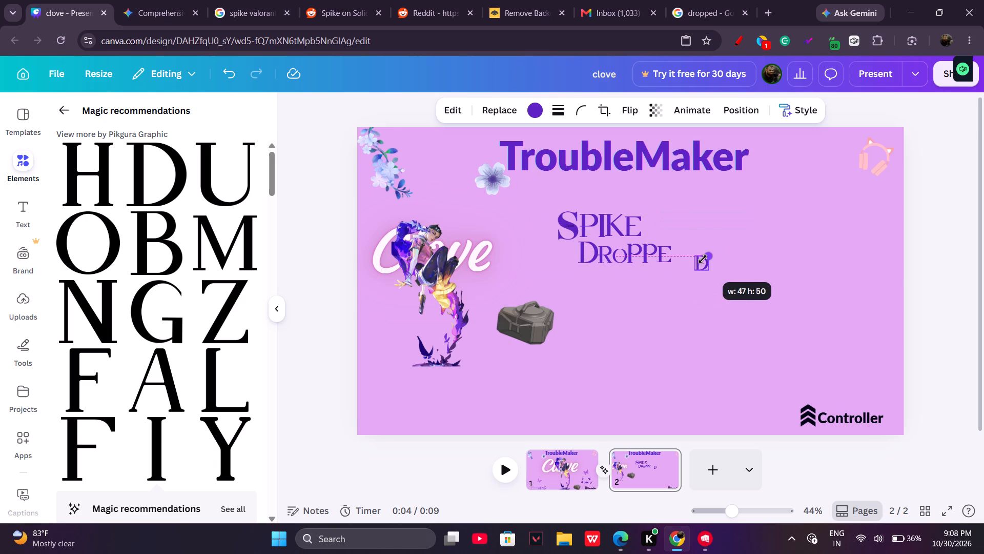
{"action": "left_click_drag", "start_coordinate": [703, 259], "coordinate": [702, 259]}
{"action": "left_click_drag", "start_coordinate": [710, 295], "coordinate": [689, 286]}
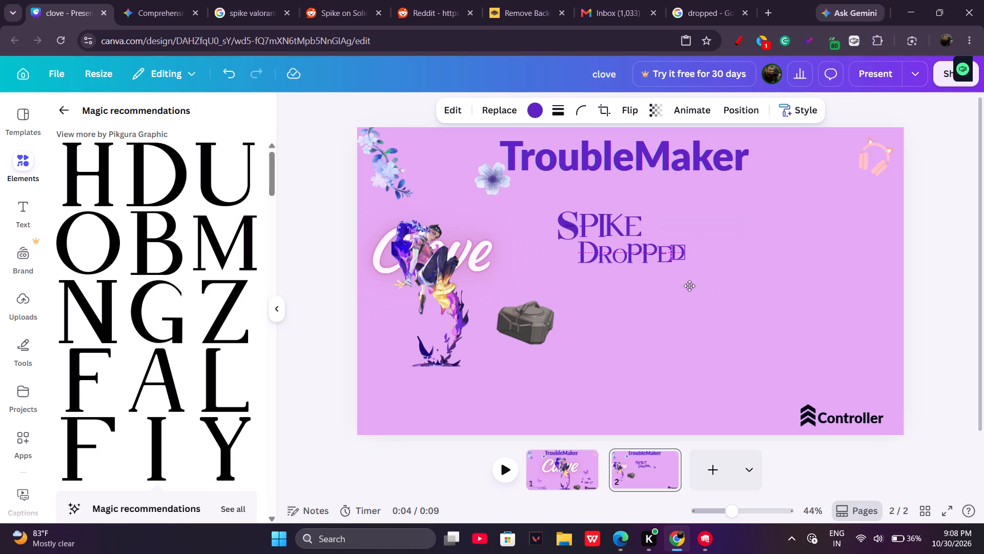
{"action": "left_click_drag", "start_coordinate": [689, 286], "coordinate": [691, 287]}
{"action": "left_click", "coordinate": [691, 287]}
{"action": "left_click", "coordinate": [718, 382]}
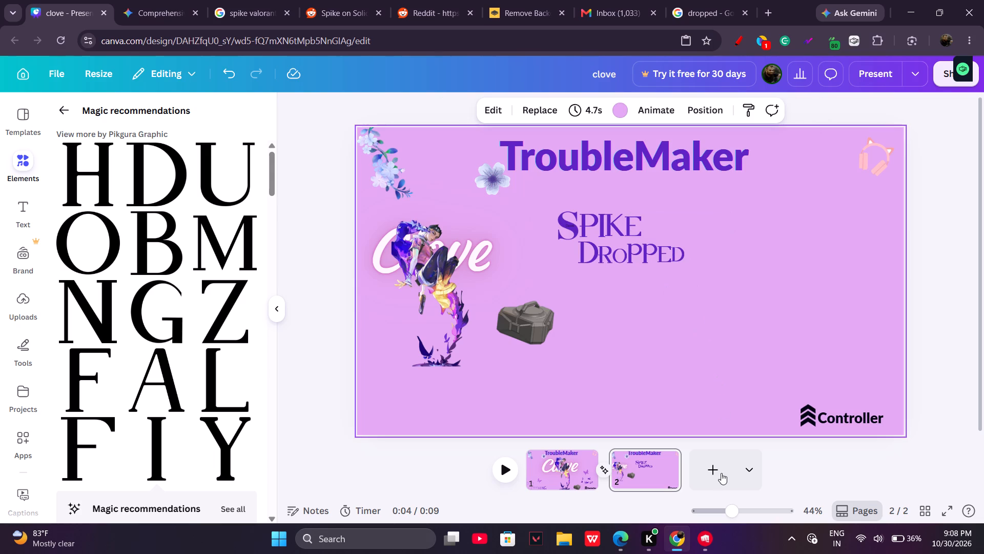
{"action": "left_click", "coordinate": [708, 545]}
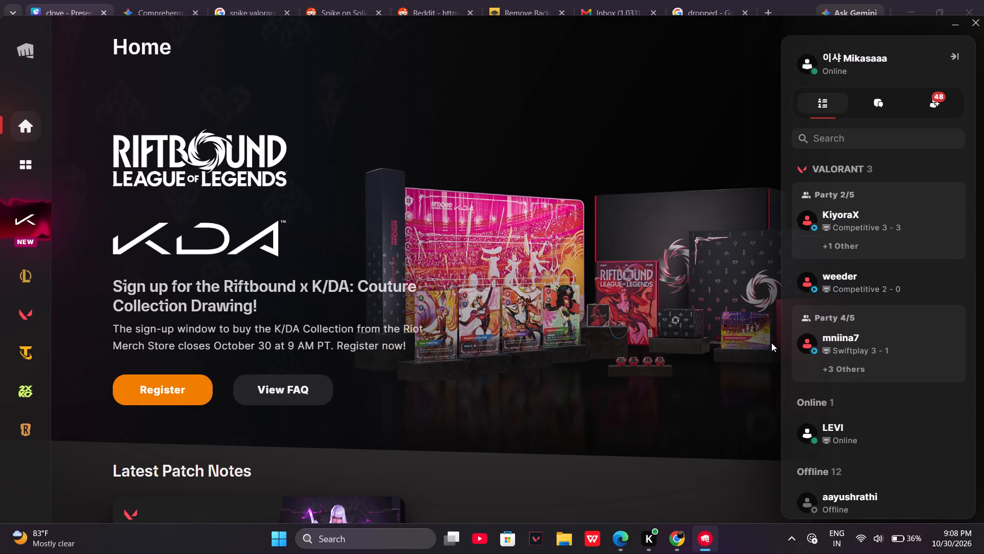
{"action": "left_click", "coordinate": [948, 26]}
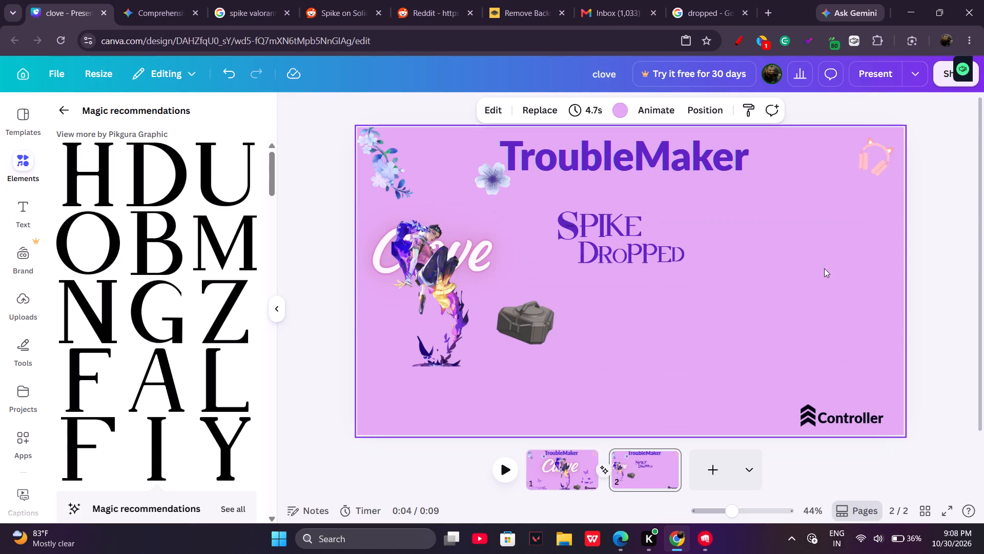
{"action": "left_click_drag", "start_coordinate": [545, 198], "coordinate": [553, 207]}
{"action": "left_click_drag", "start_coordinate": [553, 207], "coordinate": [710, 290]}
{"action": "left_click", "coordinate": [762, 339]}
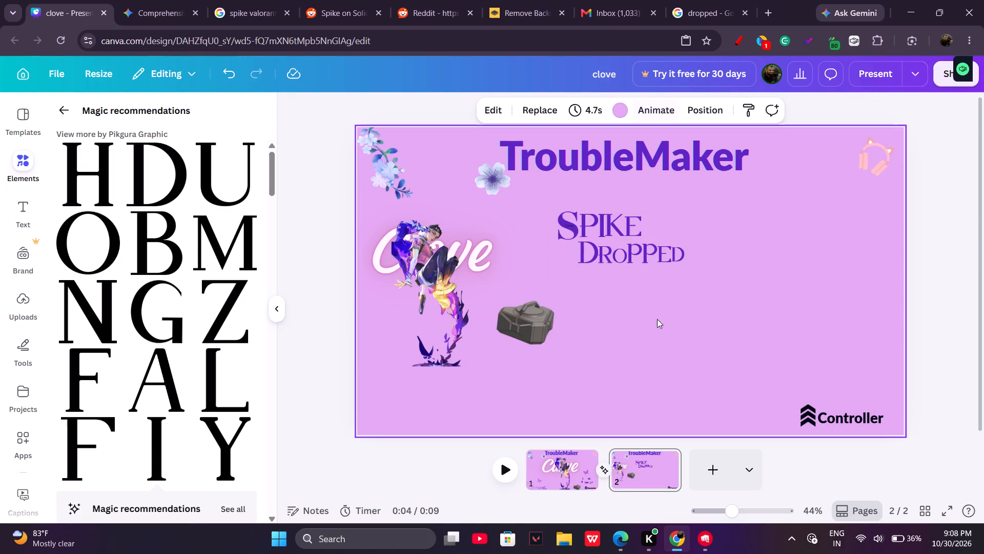
Move the bag slightly up so it sits beside the character, below the "Clove" lettering's end.
{"action": "left_click", "coordinate": [530, 329]}
{"action": "left_click_drag", "start_coordinate": [530, 329], "coordinate": [546, 324]}
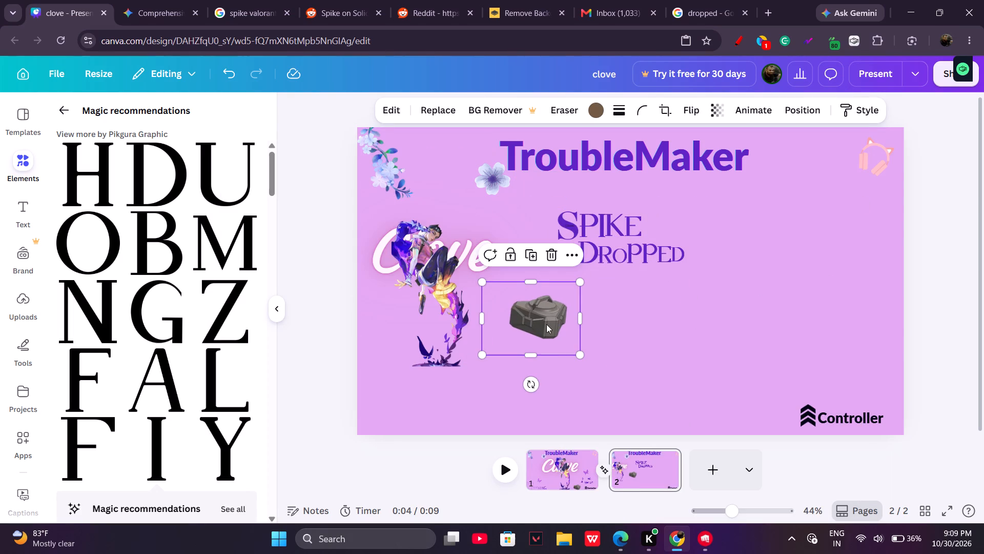
{"action": "left_click_drag", "start_coordinate": [536, 320], "coordinate": [520, 302]}
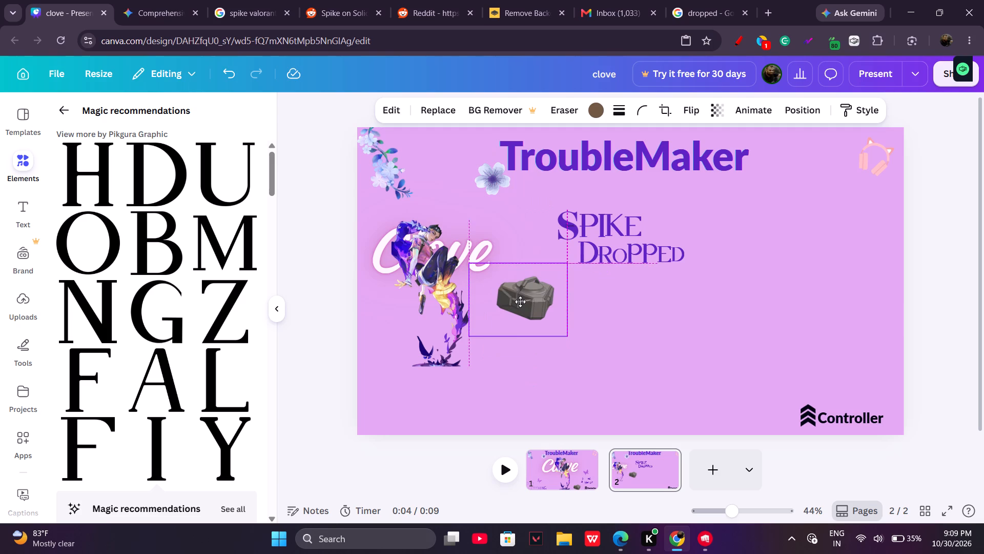
{"action": "left_click_drag", "start_coordinate": [520, 302], "coordinate": [516, 302]}
Create a custom motion path for the bag, replacing a short first attempt with a drop to the page's bottom edge and two small rightward bounces.
{"action": "left_click", "coordinate": [753, 111]}
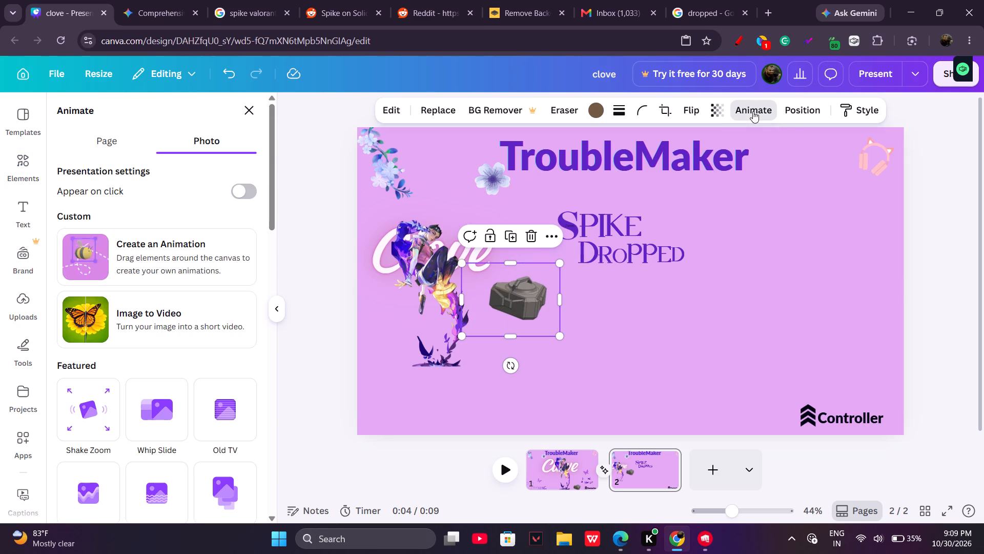
{"action": "left_click", "coordinate": [189, 267]}
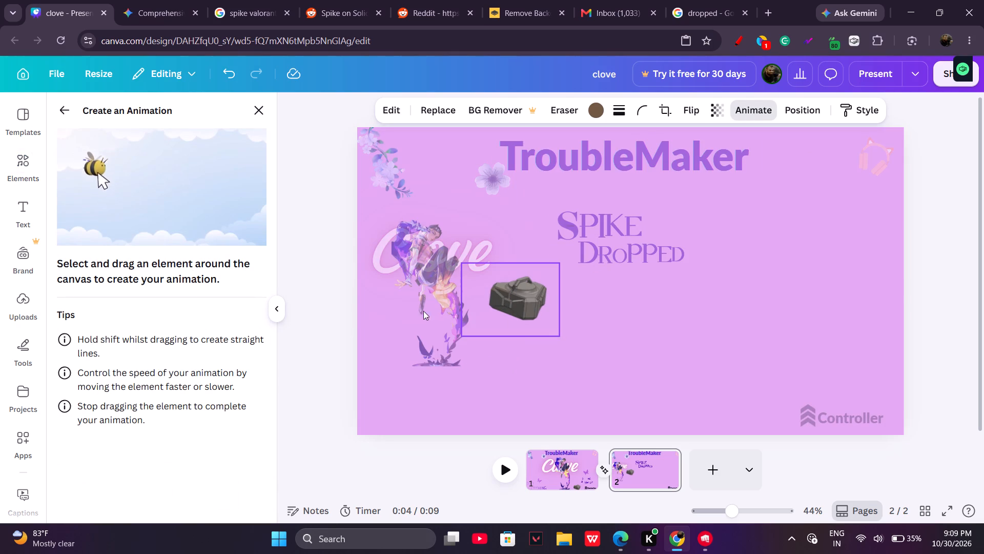
{"action": "left_click_drag", "start_coordinate": [529, 296], "coordinate": [517, 313]}
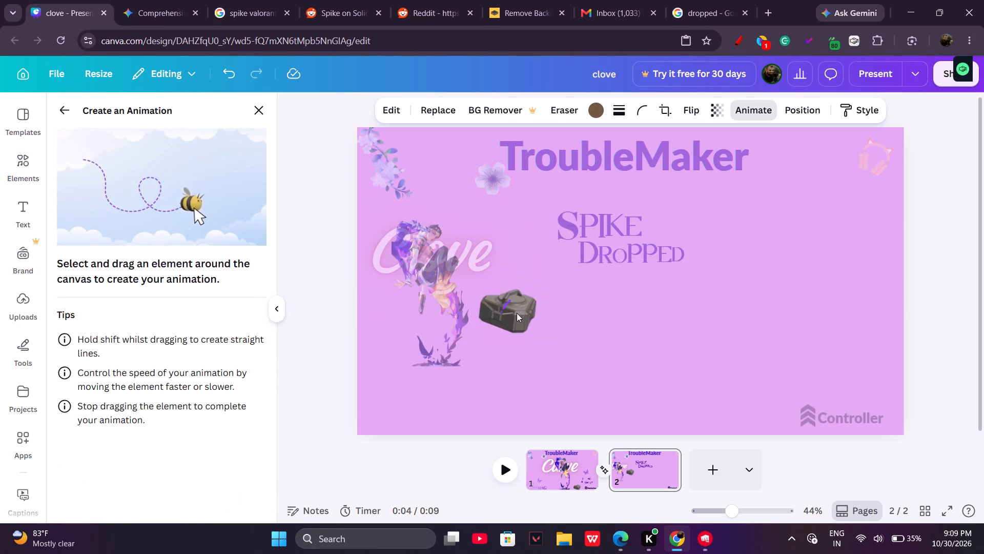
{"action": "left_click_drag", "start_coordinate": [517, 313], "coordinate": [550, 346]}
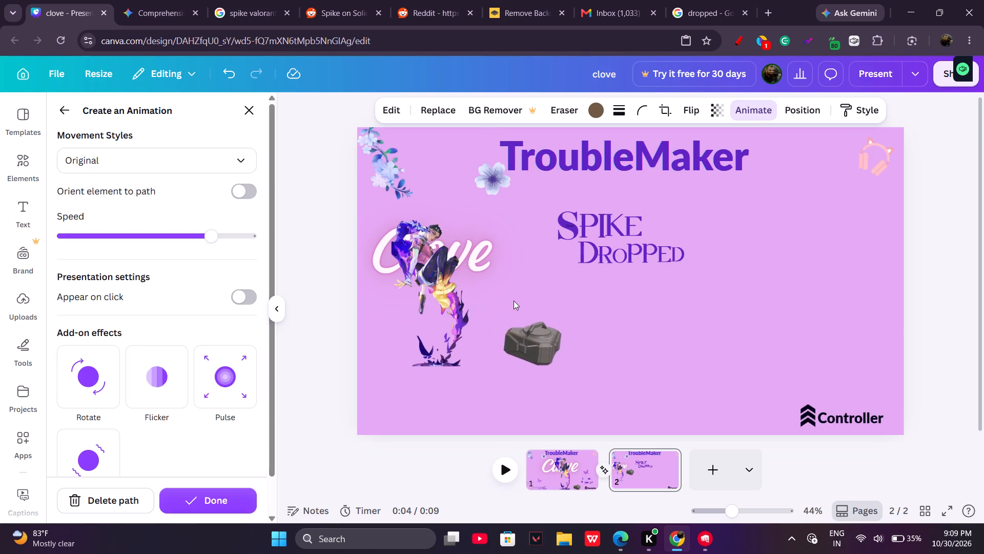
{"action": "left_click", "coordinate": [141, 507]}
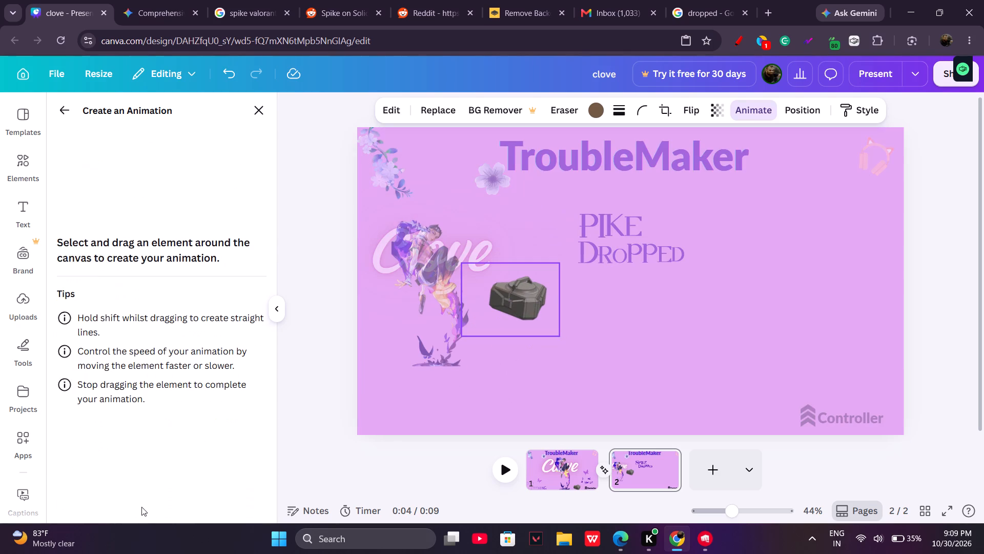
{"action": "left_click_drag", "start_coordinate": [516, 285], "coordinate": [517, 290]}
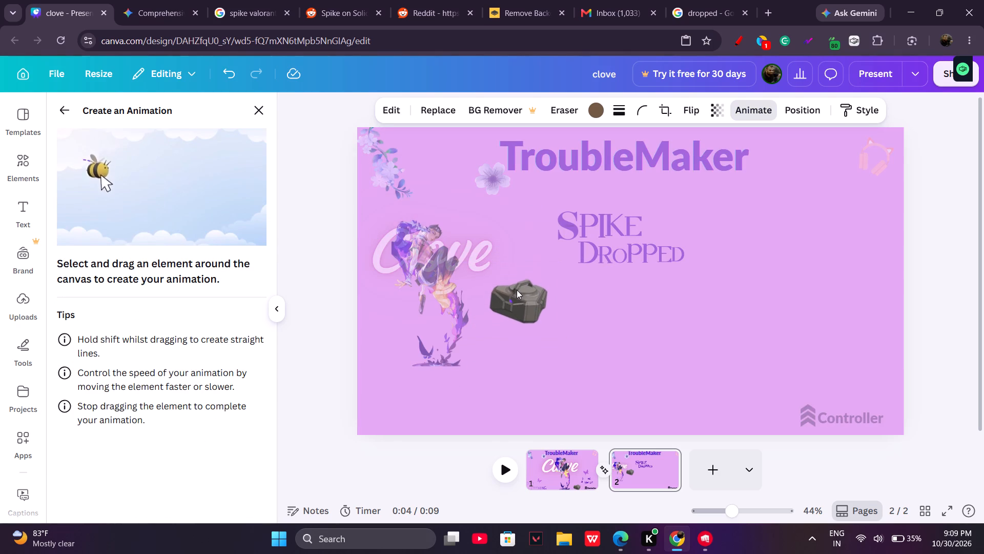
{"action": "left_click_drag", "start_coordinate": [517, 290], "coordinate": [528, 393]}
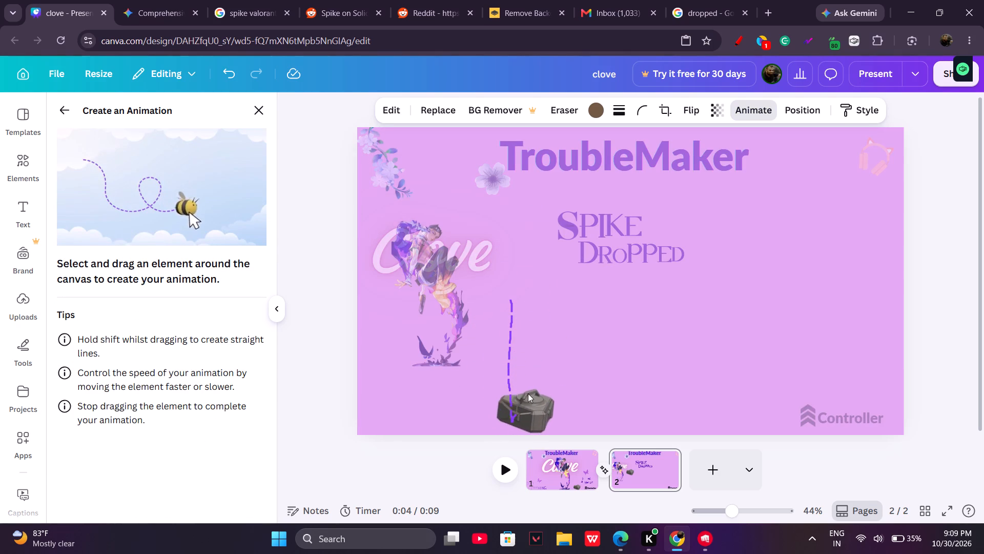
{"action": "left_click_drag", "start_coordinate": [528, 393], "coordinate": [602, 404]}
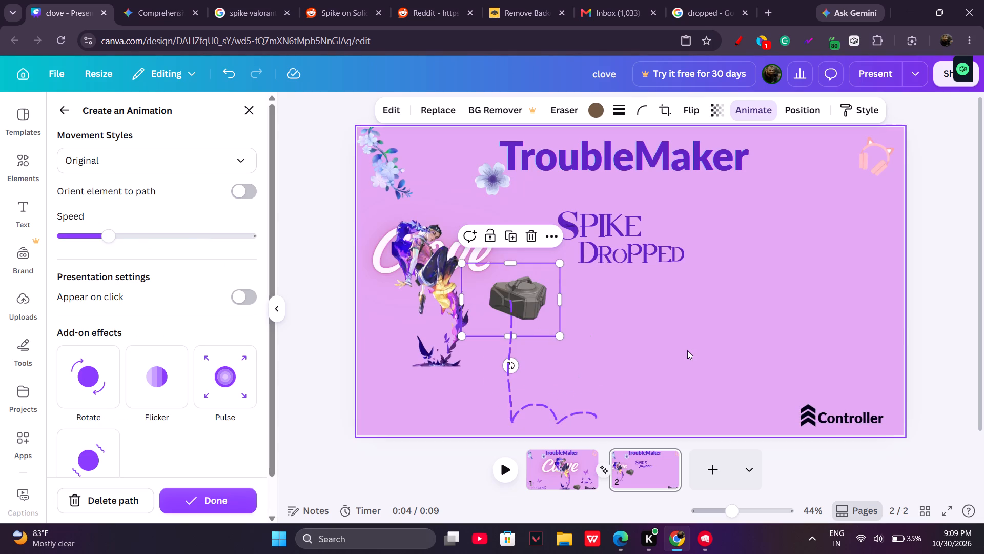
{"action": "left_click", "coordinate": [661, 342]}
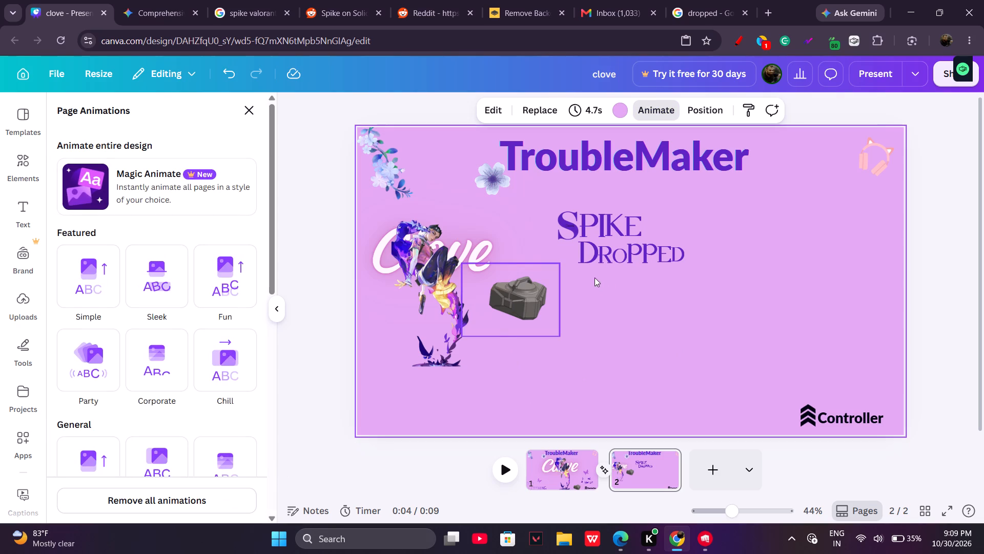
{"action": "left_click", "coordinate": [516, 312]}
{"action": "left_click", "coordinate": [235, 489]}
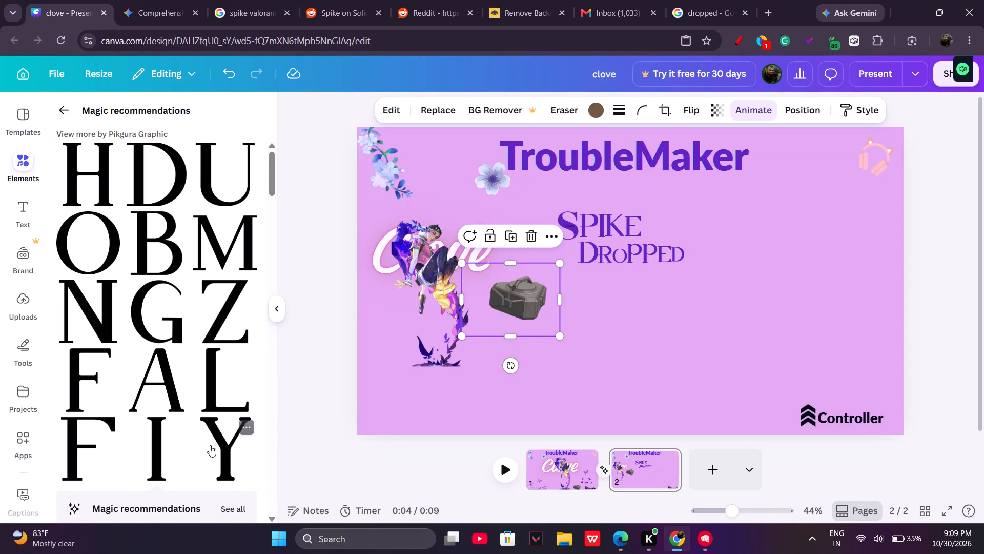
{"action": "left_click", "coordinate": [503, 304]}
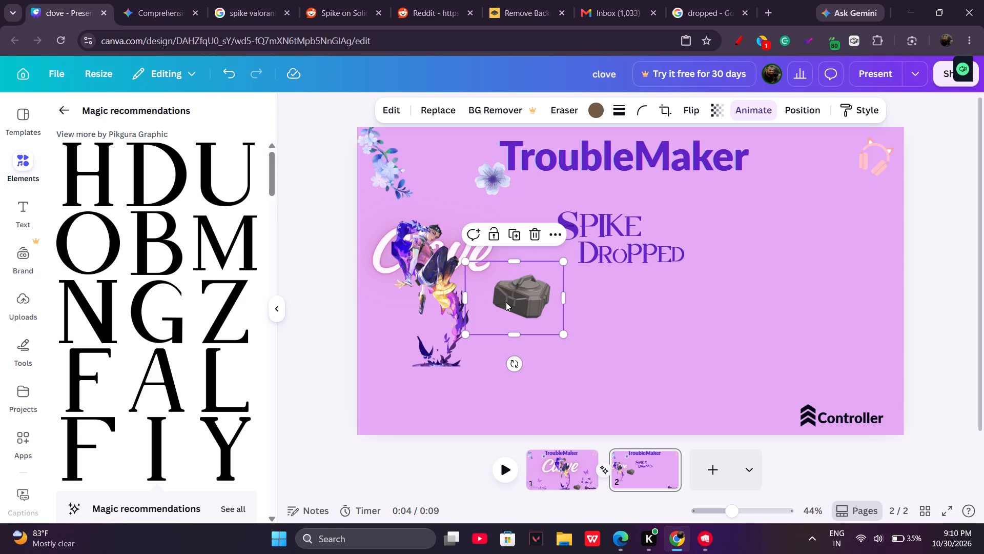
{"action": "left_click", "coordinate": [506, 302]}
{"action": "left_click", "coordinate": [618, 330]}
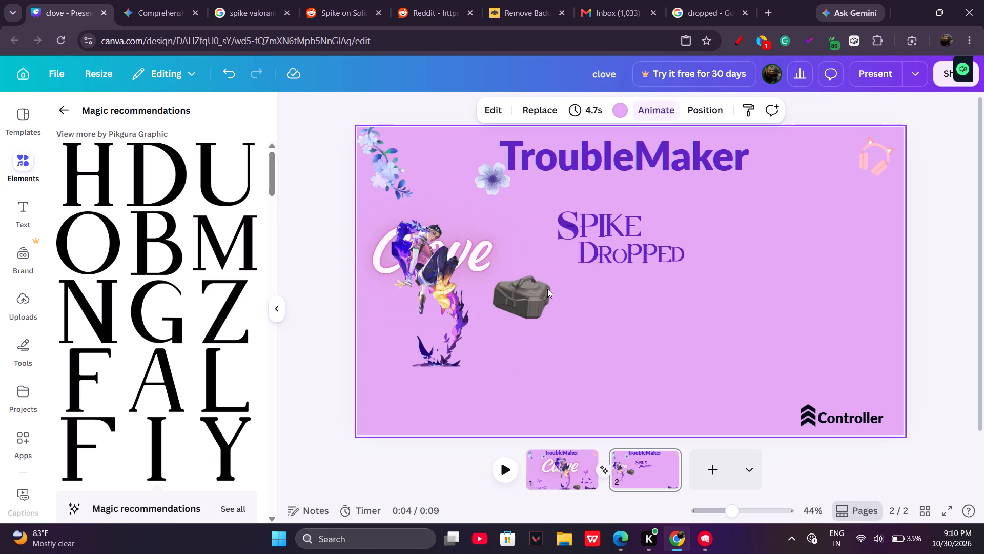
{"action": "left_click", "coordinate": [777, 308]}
Add a new text box to page 2.
{"action": "left_click", "coordinate": [16, 129]}
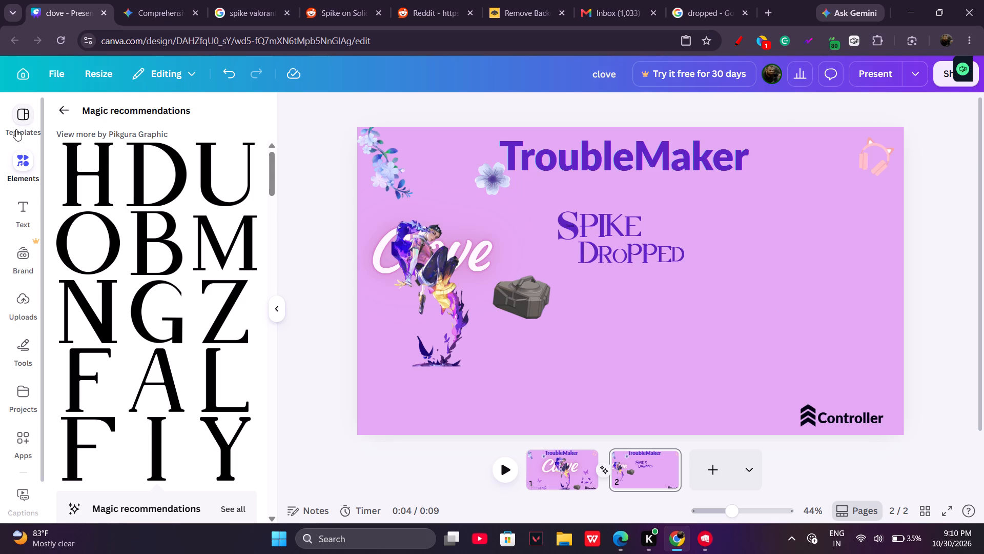
{"action": "left_click", "coordinate": [37, 235]}
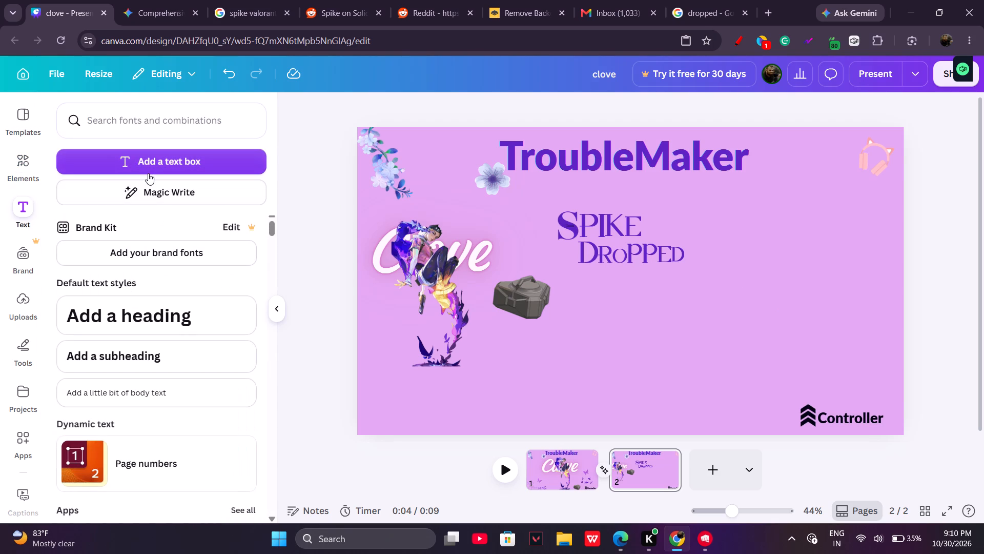
{"action": "left_click", "coordinate": [148, 173]}
Select the "Your paragraph text" placeholder on page 2 and delete it.
{"action": "left_click_drag", "start_coordinate": [728, 302], "coordinate": [750, 325]}
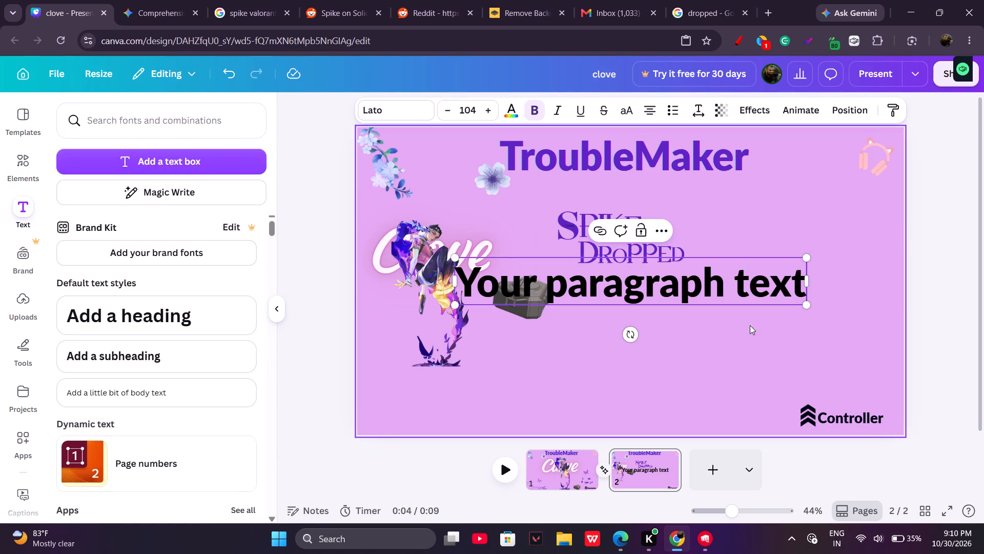
{"action": "left_click_drag", "start_coordinate": [750, 325], "coordinate": [751, 329]}
{"action": "left_click_drag", "start_coordinate": [722, 283], "coordinate": [732, 325]}
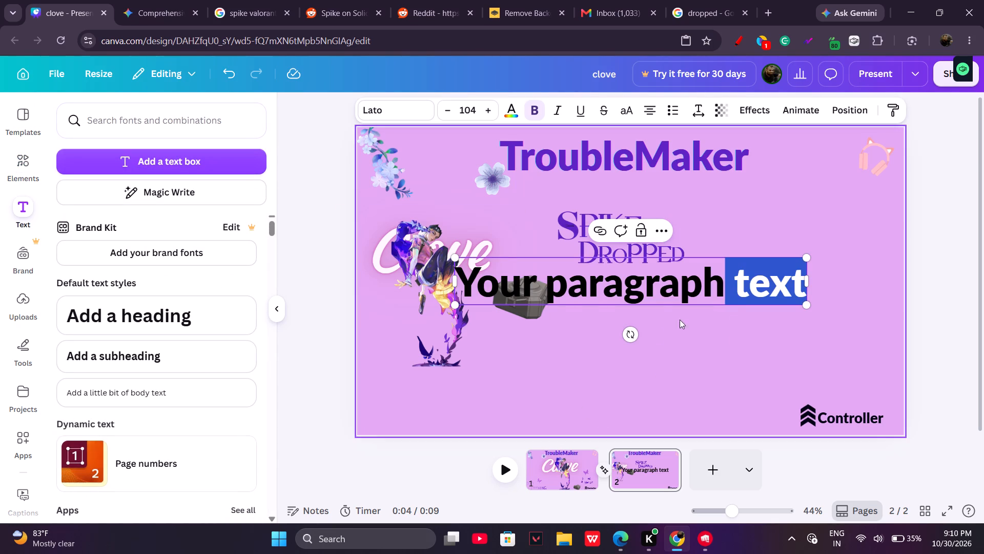
{"action": "double_click", "coordinate": [806, 282]}
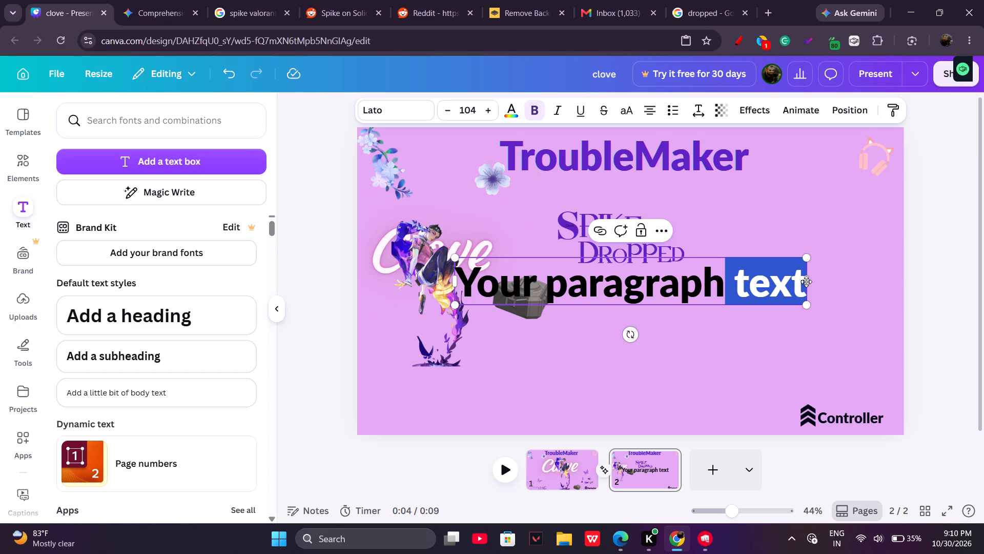
{"action": "left_click", "coordinate": [796, 357]}
{"action": "left_click", "coordinate": [772, 276]}
{"action": "key", "text": "BackSpace"}
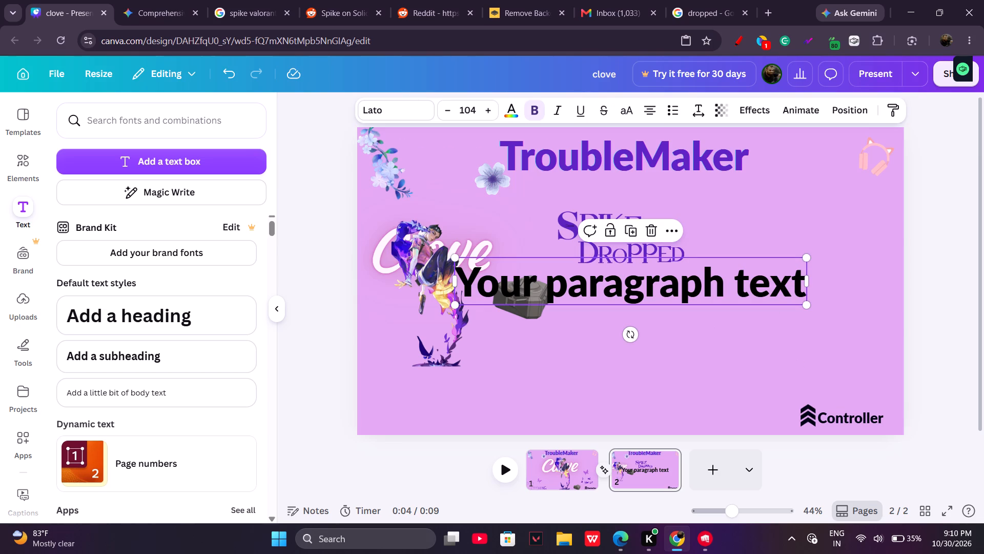
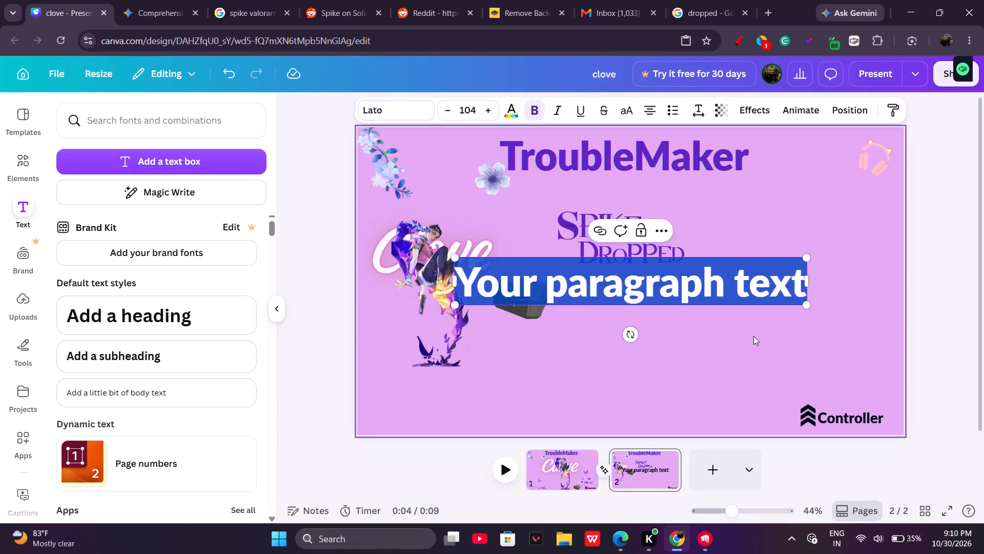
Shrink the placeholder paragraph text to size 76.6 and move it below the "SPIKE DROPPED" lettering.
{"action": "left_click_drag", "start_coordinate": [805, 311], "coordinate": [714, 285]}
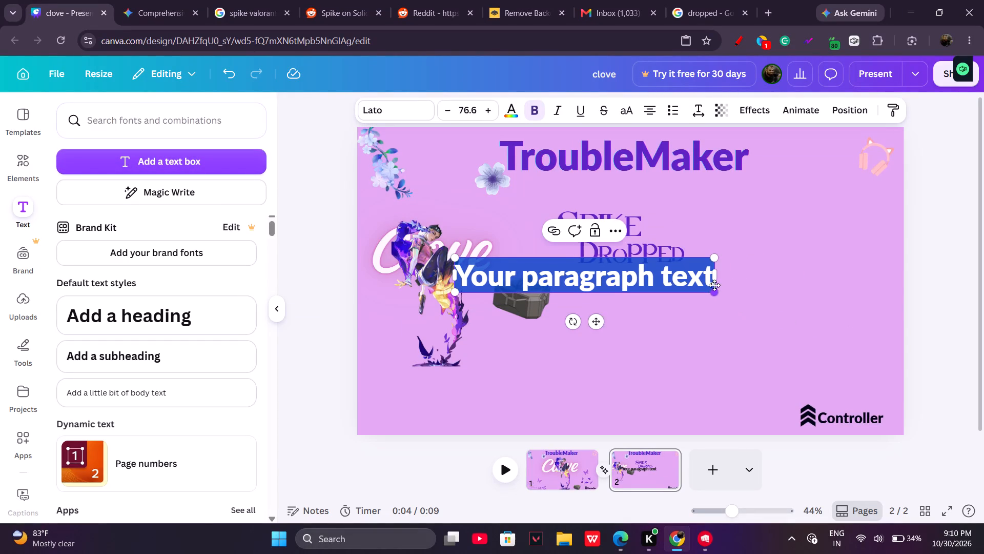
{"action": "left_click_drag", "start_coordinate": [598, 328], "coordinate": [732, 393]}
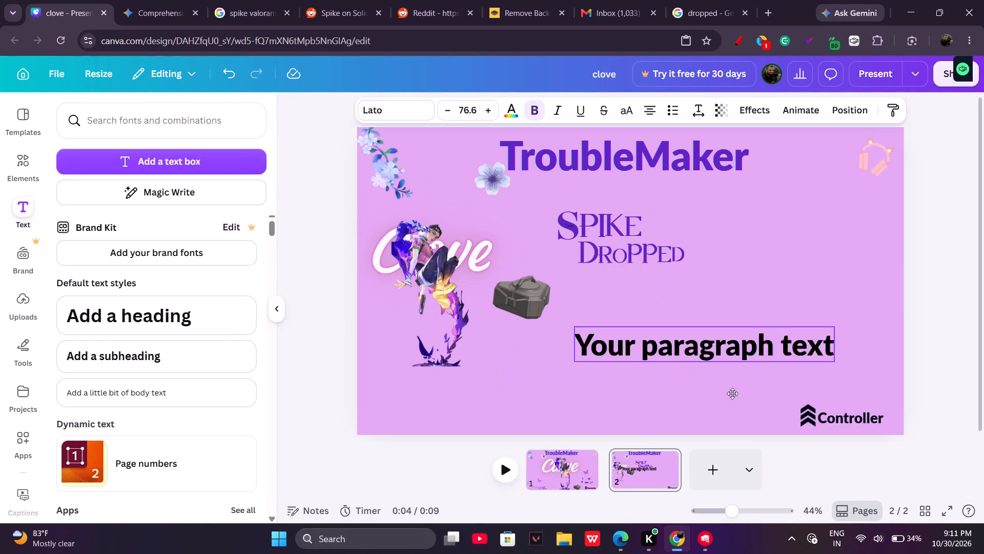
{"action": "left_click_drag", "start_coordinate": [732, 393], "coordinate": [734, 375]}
Clear all the placeholder wording from the paragraph text box on page 2.
{"action": "left_click", "coordinate": [844, 330]}
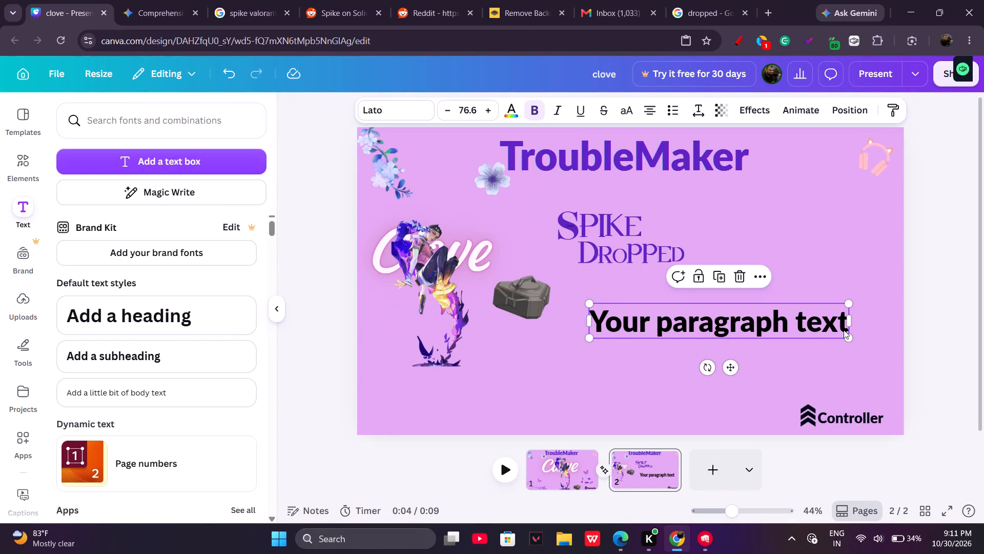
{"action": "key", "text": "BackSpace"}
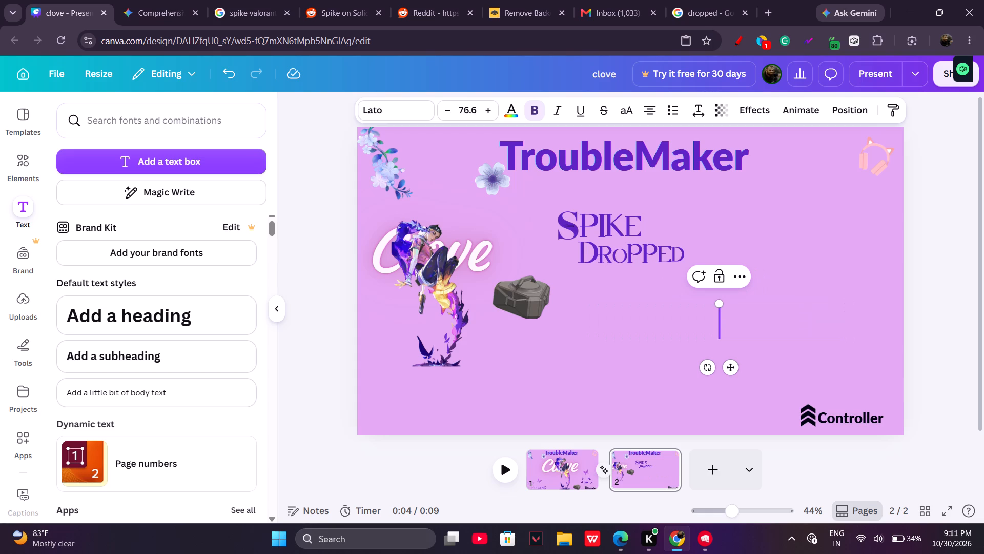
{"action": "key", "text": "o"}
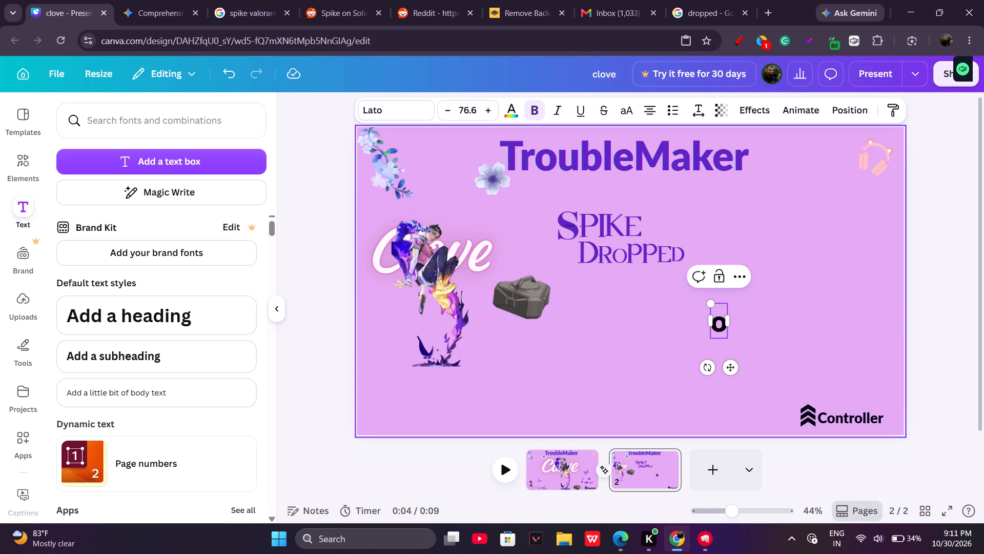
{"action": "key", "text": "BackSpace"}
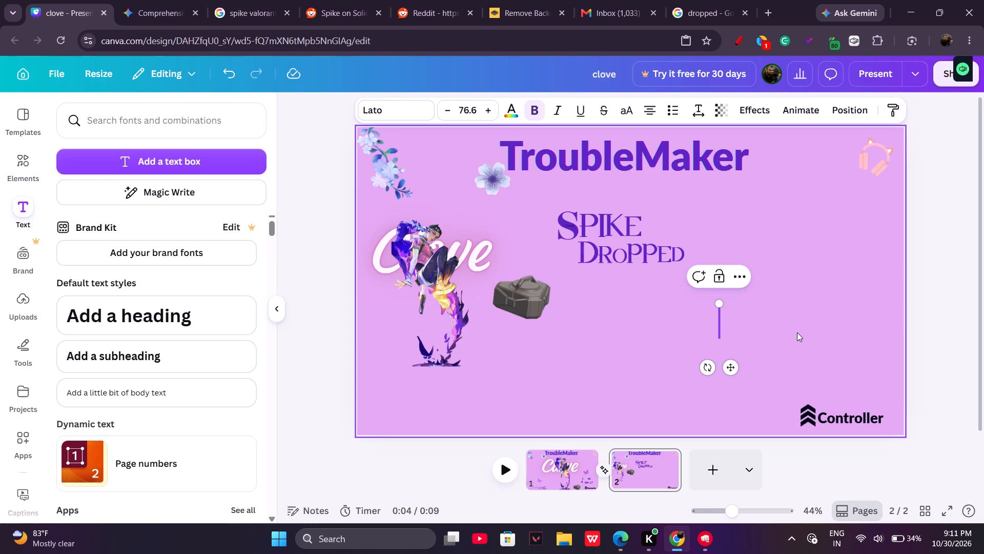
Add the gold "GOLDEN HOUR" font combination to page 2.
{"action": "left_click", "coordinate": [15, 168]}
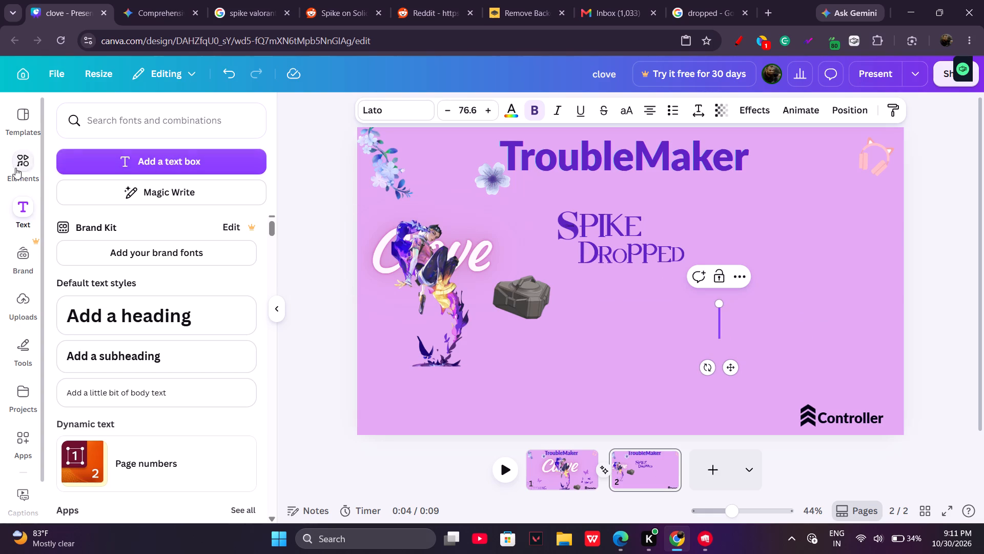
{"action": "left_click", "coordinate": [23, 128]}
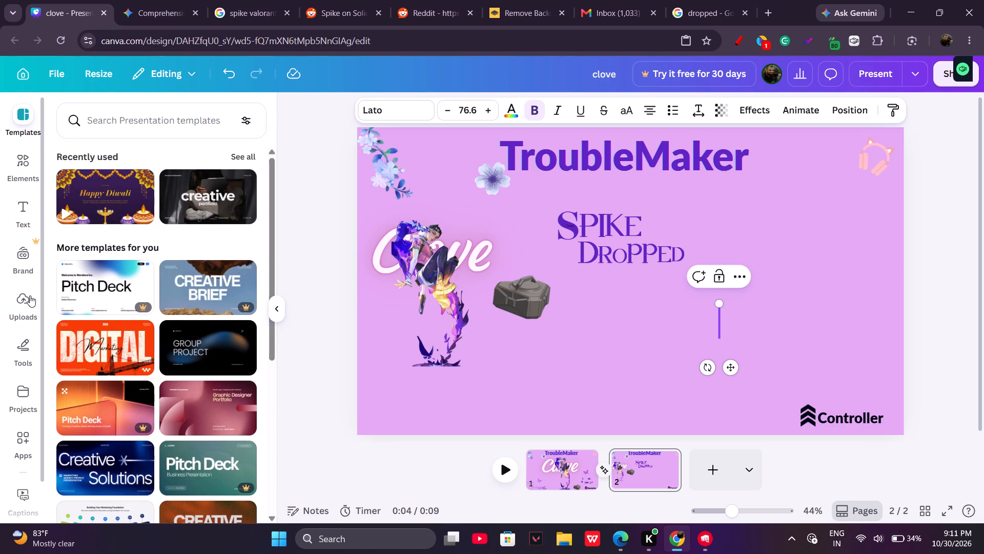
{"action": "left_click", "coordinate": [23, 226]}
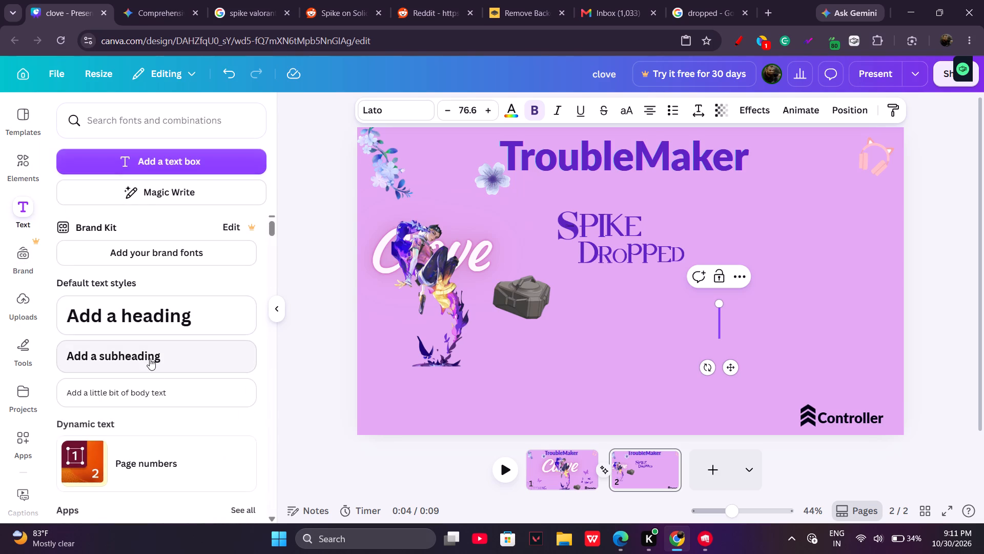
{"action": "scroll", "coordinate": [192, 470], "scroll_direction": "down", "scroll_amount": 6}
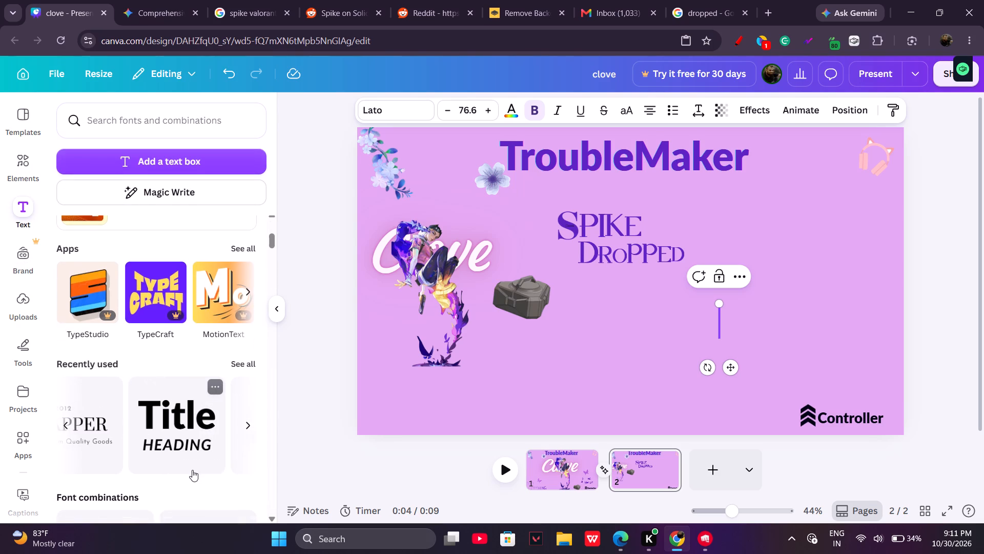
{"action": "scroll", "coordinate": [192, 470], "scroll_direction": "down", "scroll_amount": 3}
{"action": "scroll", "coordinate": [197, 415], "scroll_direction": "up", "scroll_amount": 2}
{"action": "scroll", "coordinate": [197, 415], "scroll_direction": "down", "scroll_amount": 1}
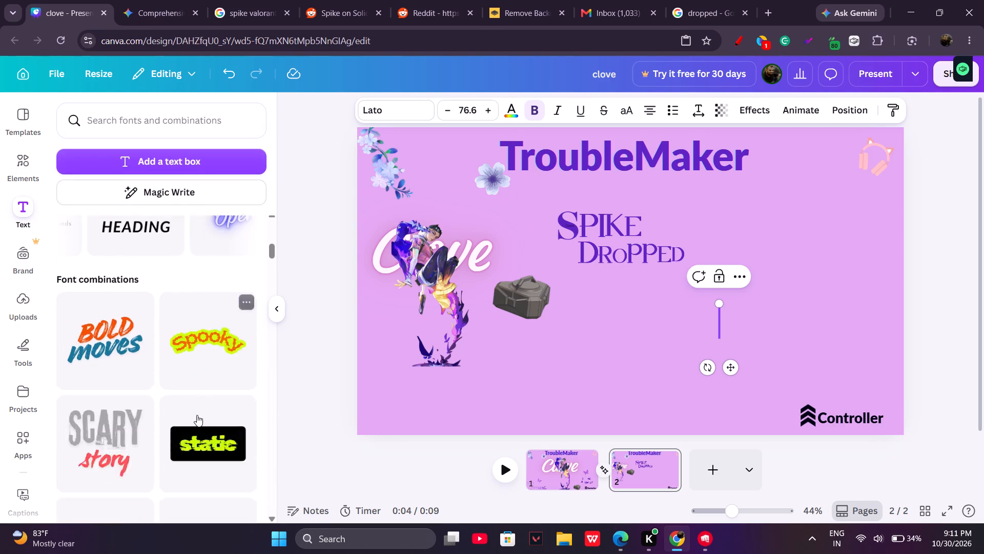
{"action": "scroll", "coordinate": [197, 415], "scroll_direction": "down", "scroll_amount": 7}
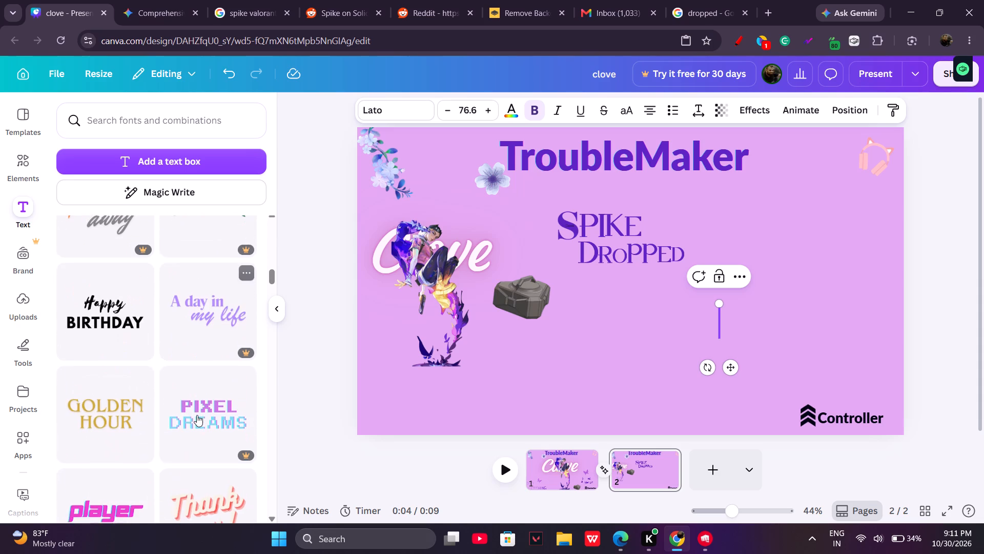
{"action": "left_click", "coordinate": [96, 377]}
Replace the "GOLDEN HOUR" wording with "CLOVE IS KILLER".
{"action": "left_click", "coordinate": [635, 311]}
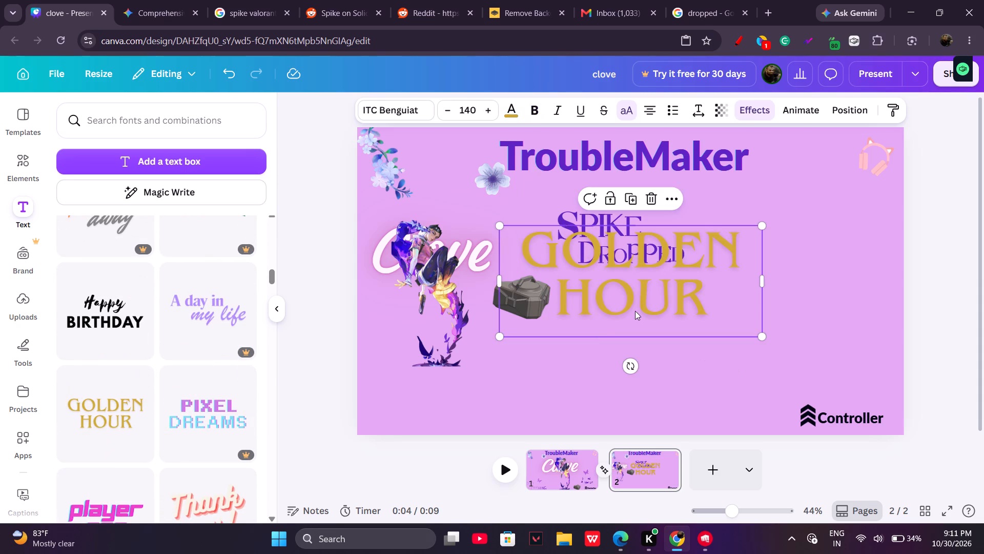
{"action": "left_click_drag", "start_coordinate": [655, 305], "coordinate": [652, 355]}
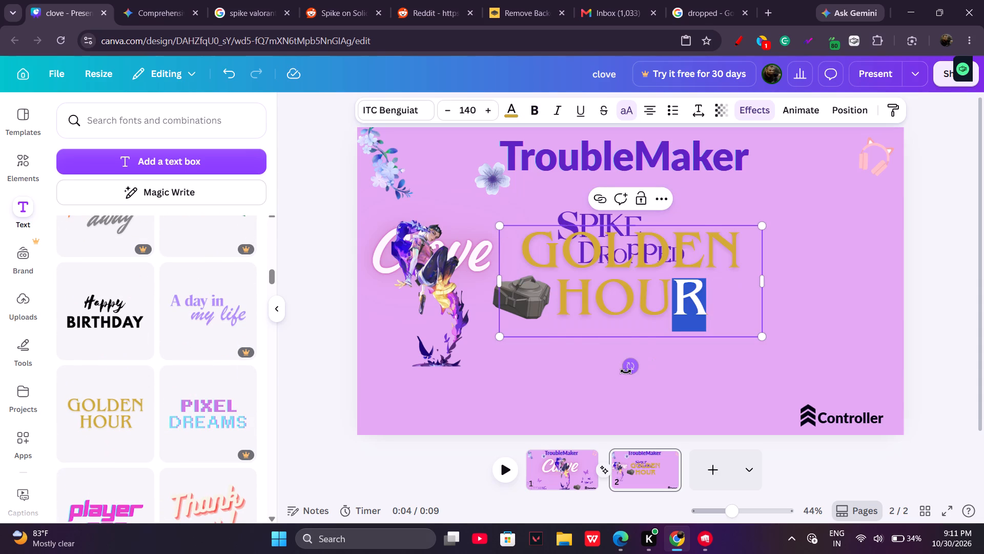
{"action": "double_click", "coordinate": [626, 371]}
{"action": "left_click", "coordinate": [724, 253]}
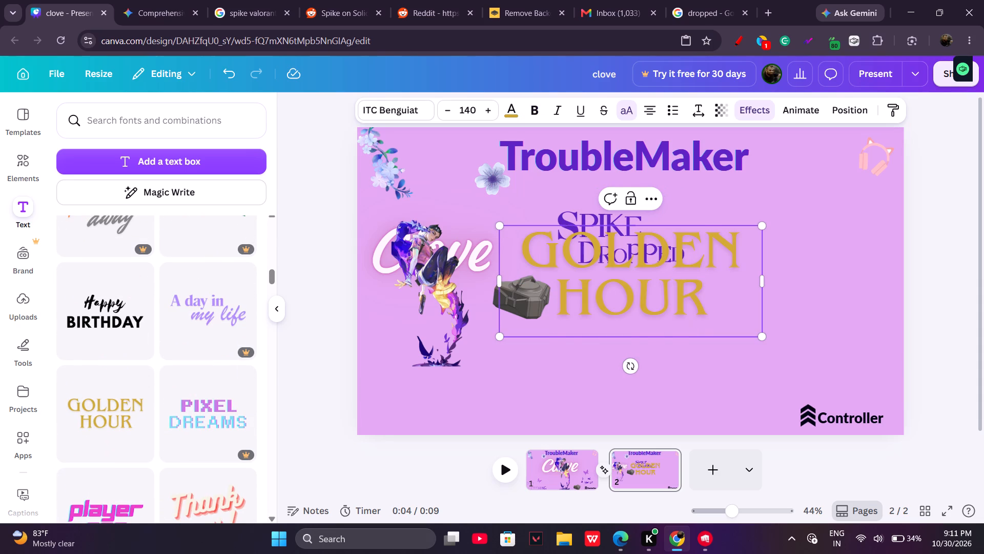
{"action": "left_click", "coordinate": [731, 326]}
{"action": "left_click", "coordinate": [630, 368]}
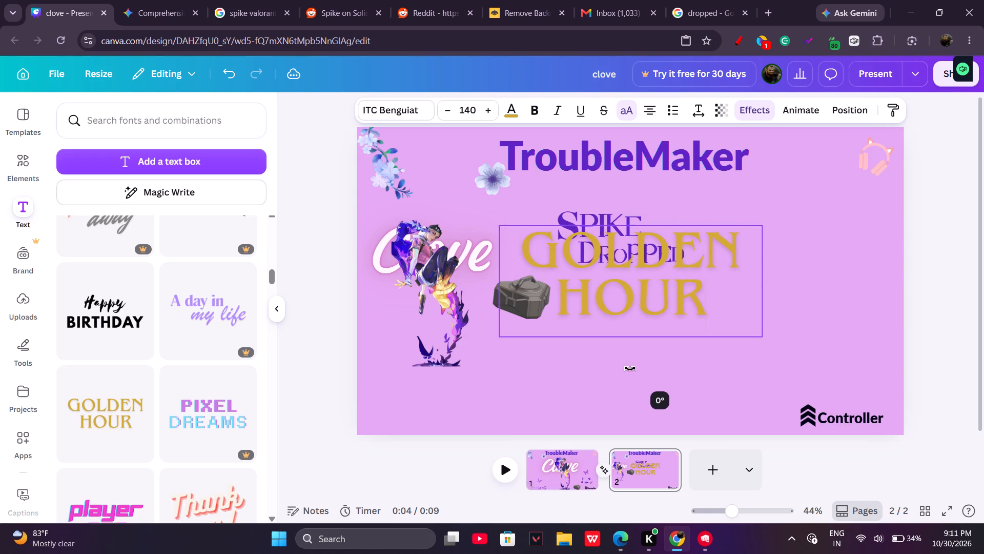
{"action": "key", "text": "BackSpace"}
{"action": "key", "text": "BackSpace"}
{"action": "key", "text": "BackSpace"}
{"action": "key", "text": "BackSpace"}
{"action": "key", "text": "BackSpace"}
{"action": "key", "text": "BackSpace"}
{"action": "key", "text": "BackSpace"}
{"action": "key", "text": "BackSpace"}
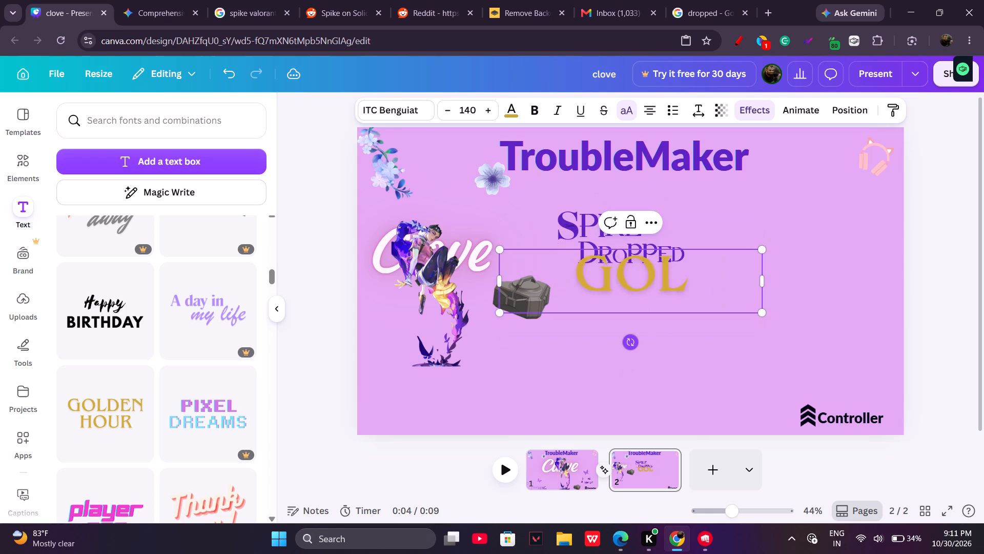
{"action": "key", "text": "BackSpace"}
{"action": "key", "text": "BackSpace"}
{"action": "key", "text": "BackSpace"}
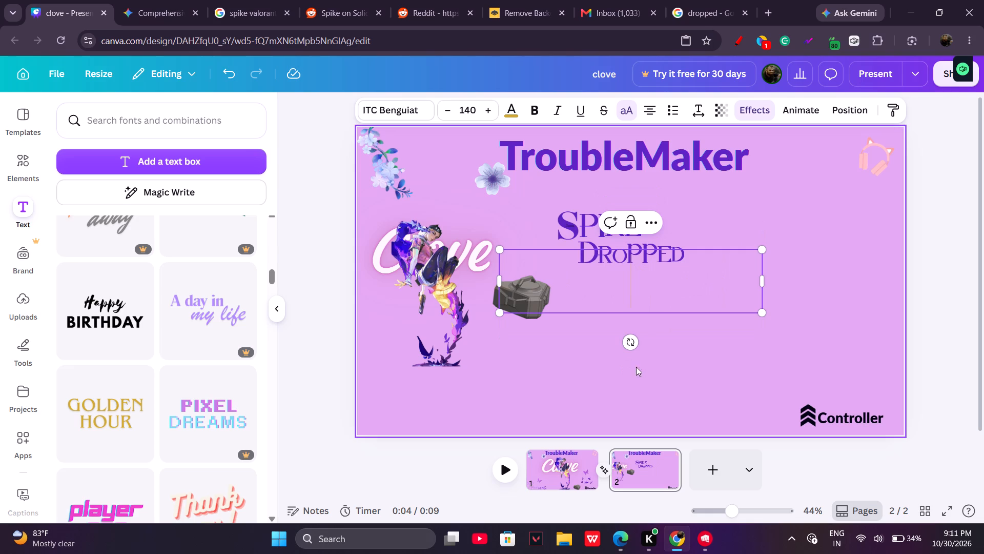
{"action": "type", "text": "love is killer"}
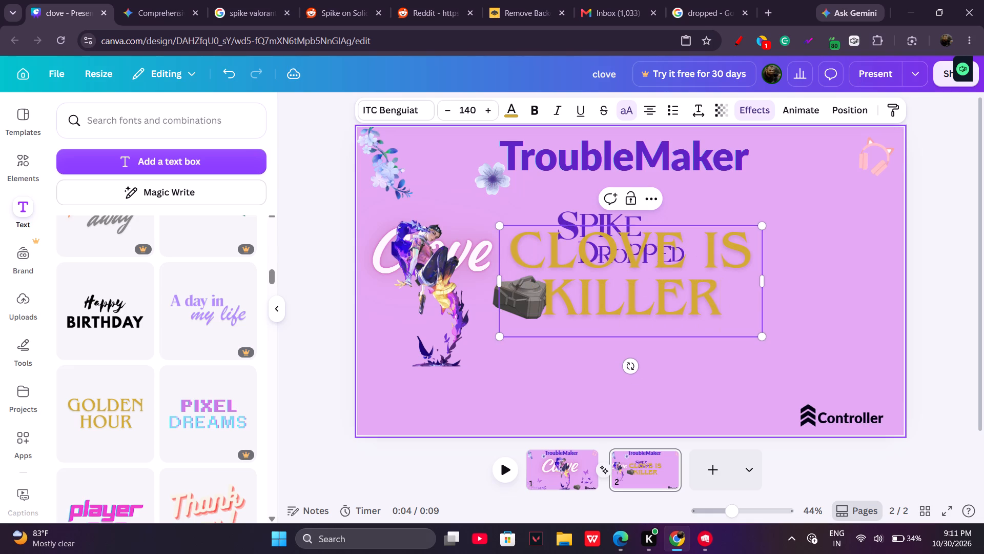
Shrink the "CLOVE IS KILLER" lettering to size 72.2 and move it below "SPIKE DROPPED", above the Controller logo.
{"action": "left_click_drag", "start_coordinate": [761, 337], "coordinate": [837, 397]}
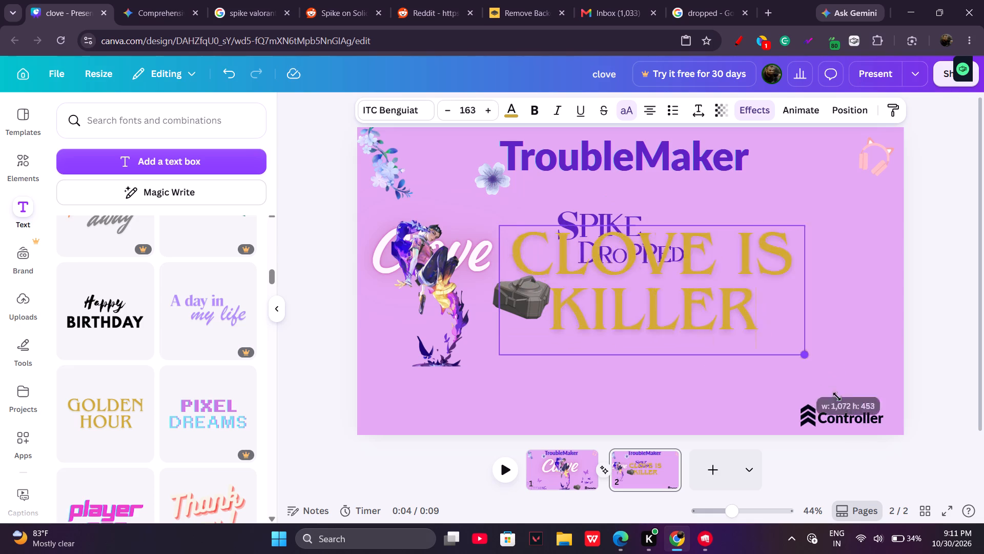
{"action": "left_click_drag", "start_coordinate": [837, 397], "coordinate": [640, 272]}
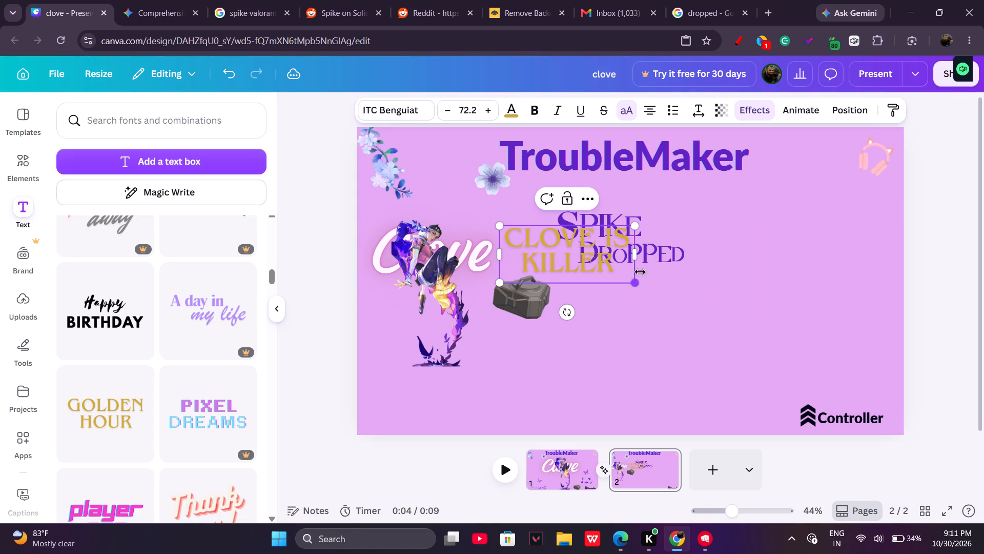
{"action": "left_click_drag", "start_coordinate": [564, 254], "coordinate": [650, 312]}
{"action": "left_click", "coordinate": [650, 312]}
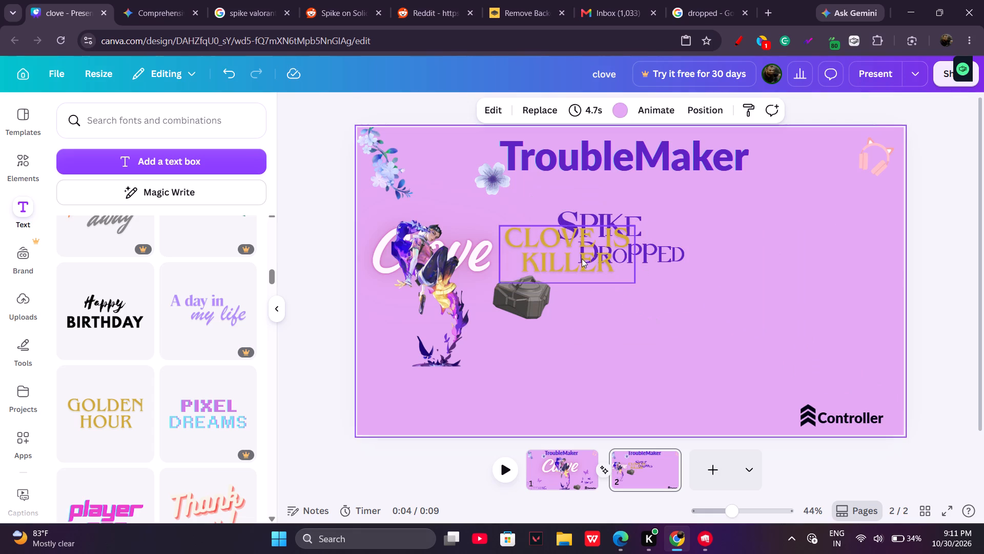
{"action": "left_click_drag", "start_coordinate": [582, 259], "coordinate": [733, 343]}
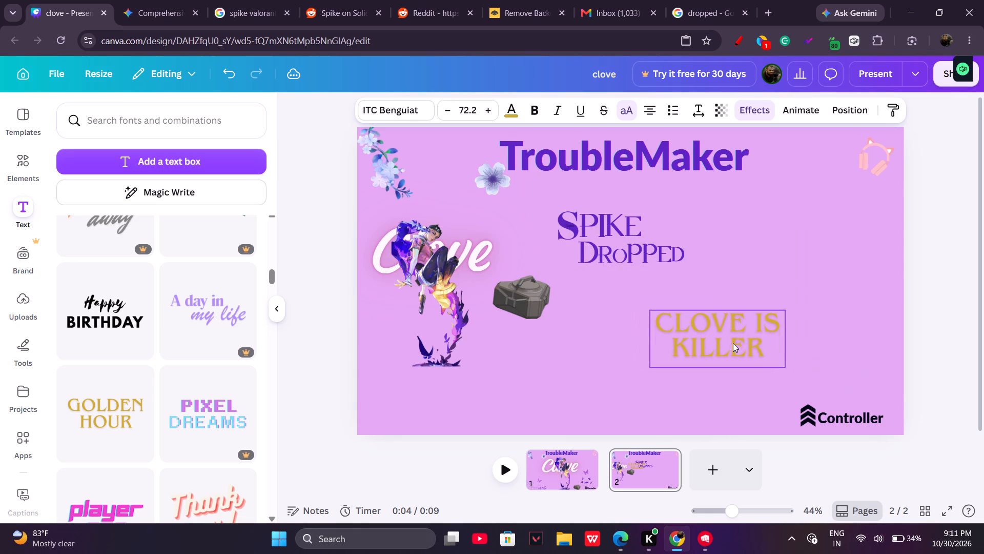
Enlarge the "CLOVE IS KILLER" lettering from its upper-left corner to size 81.5.
{"action": "left_click_drag", "start_coordinate": [653, 311], "coordinate": [632, 300]}
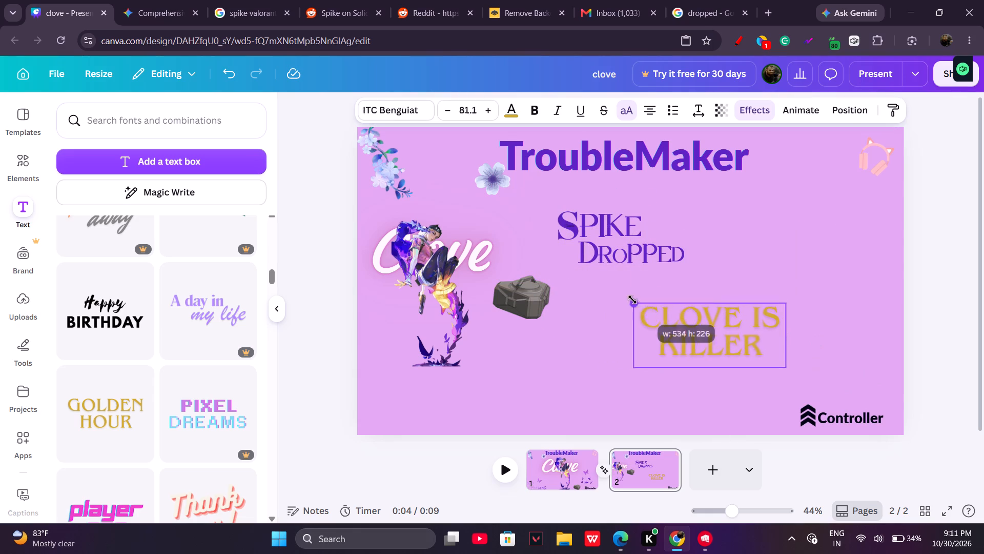
{"action": "left_click_drag", "start_coordinate": [632, 300], "coordinate": [627, 298]}
{"action": "left_click_drag", "start_coordinate": [627, 298], "coordinate": [645, 312]}
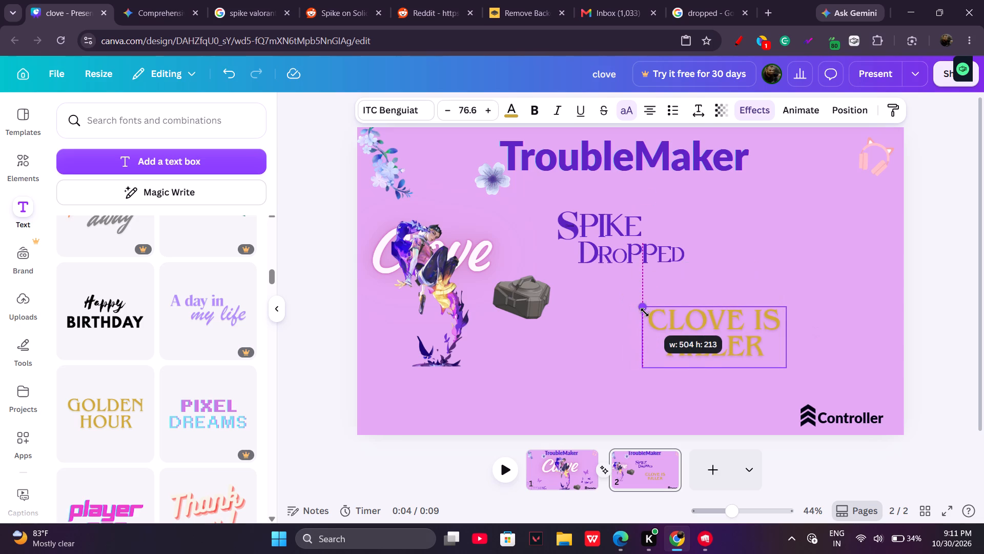
{"action": "left_click_drag", "start_coordinate": [645, 312], "coordinate": [648, 313]}
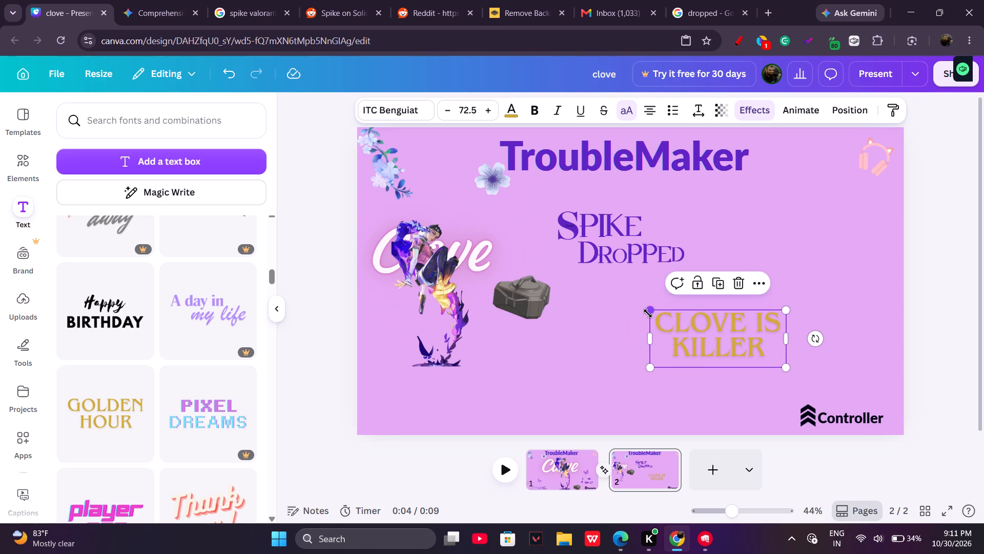
{"action": "left_click", "coordinate": [654, 316]}
{"action": "left_click_drag", "start_coordinate": [649, 307], "coordinate": [640, 300]}
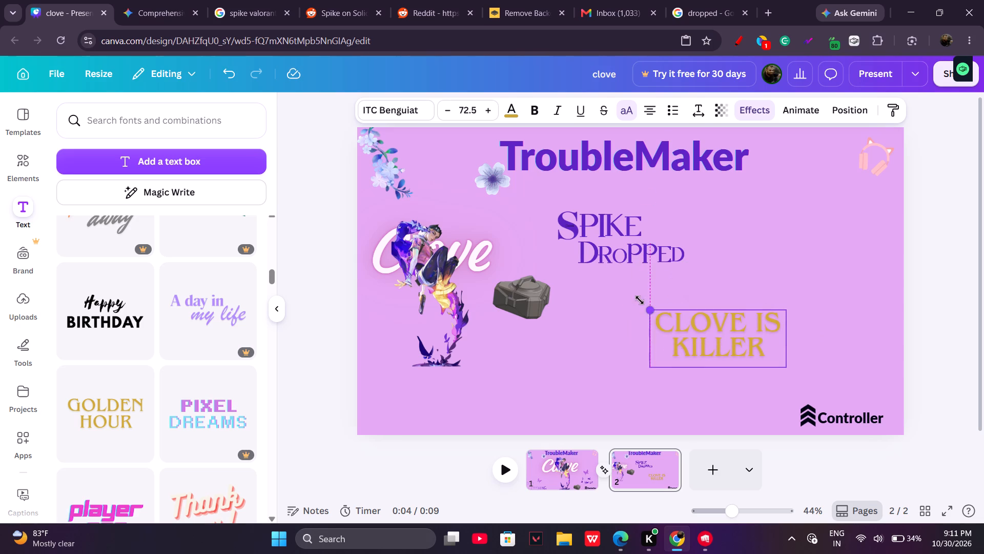
{"action": "left_click_drag", "start_coordinate": [640, 300], "coordinate": [633, 298]}
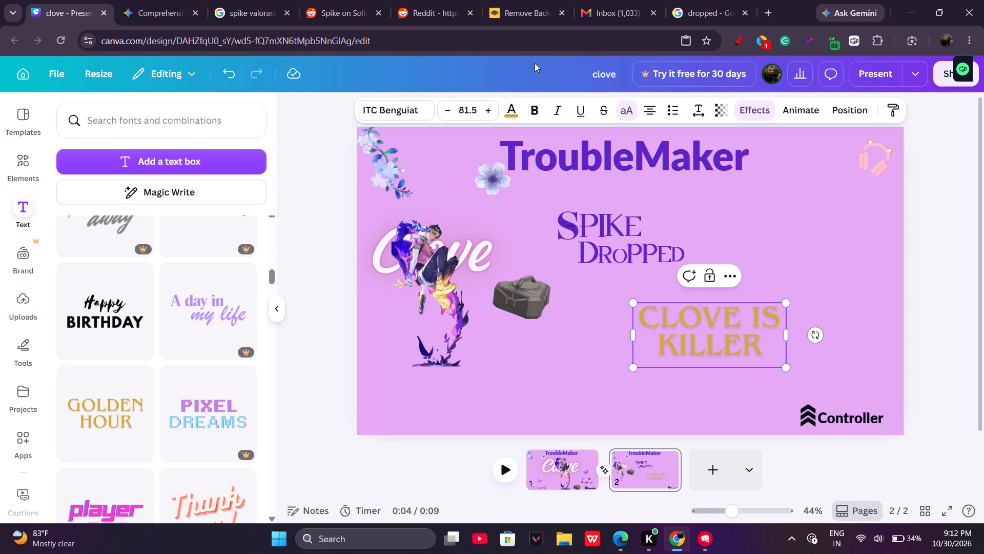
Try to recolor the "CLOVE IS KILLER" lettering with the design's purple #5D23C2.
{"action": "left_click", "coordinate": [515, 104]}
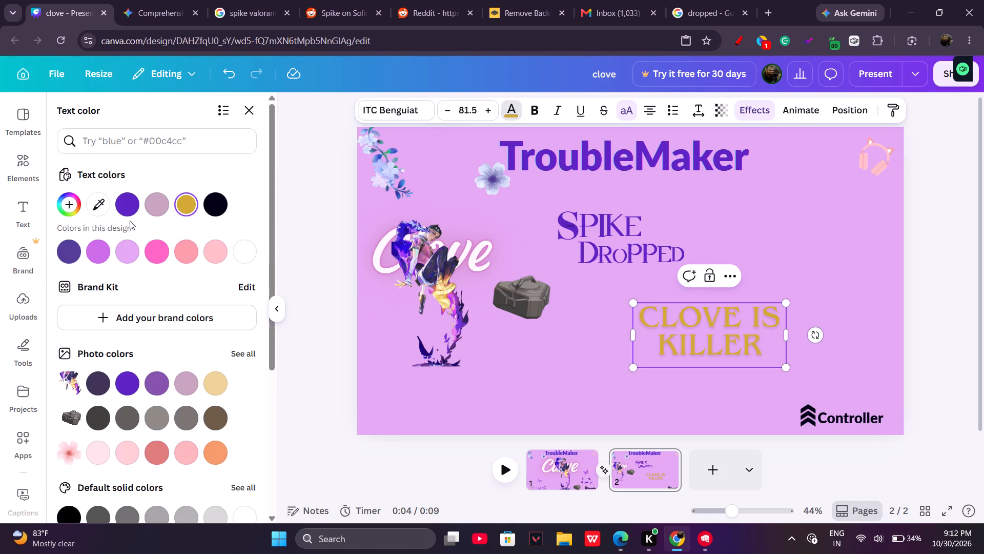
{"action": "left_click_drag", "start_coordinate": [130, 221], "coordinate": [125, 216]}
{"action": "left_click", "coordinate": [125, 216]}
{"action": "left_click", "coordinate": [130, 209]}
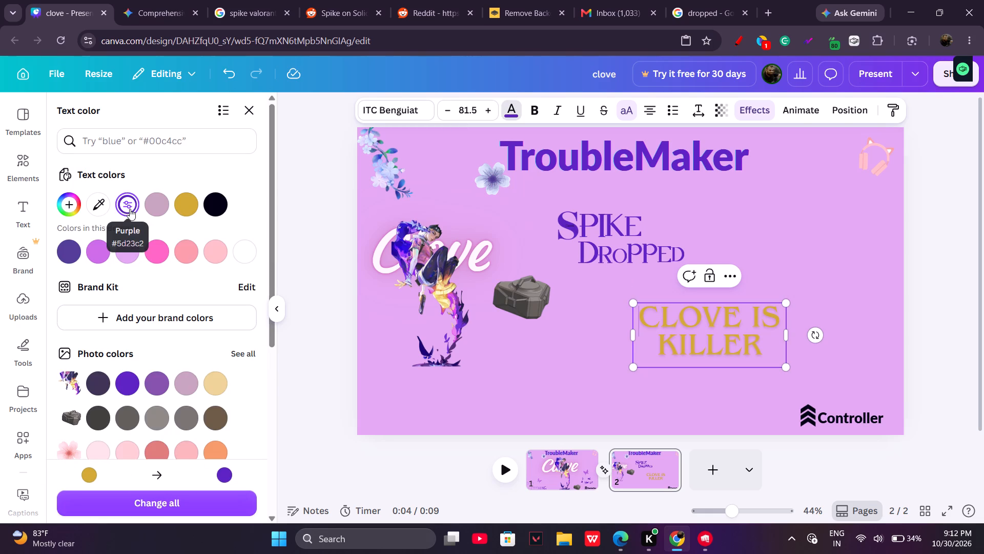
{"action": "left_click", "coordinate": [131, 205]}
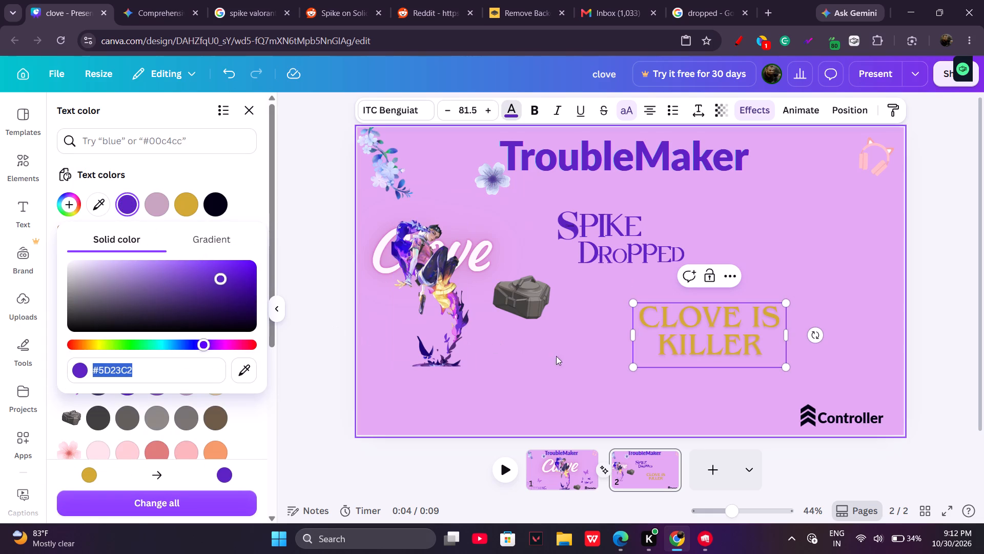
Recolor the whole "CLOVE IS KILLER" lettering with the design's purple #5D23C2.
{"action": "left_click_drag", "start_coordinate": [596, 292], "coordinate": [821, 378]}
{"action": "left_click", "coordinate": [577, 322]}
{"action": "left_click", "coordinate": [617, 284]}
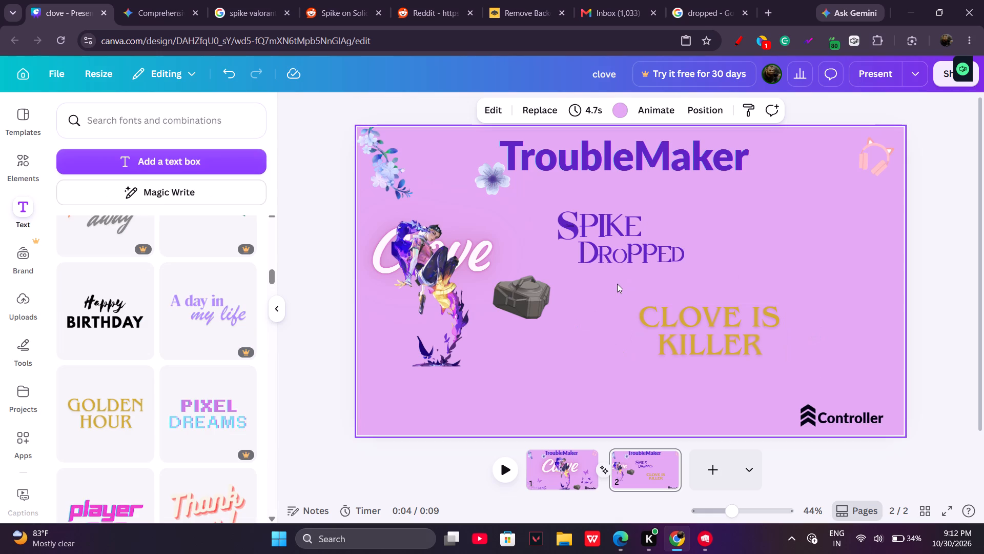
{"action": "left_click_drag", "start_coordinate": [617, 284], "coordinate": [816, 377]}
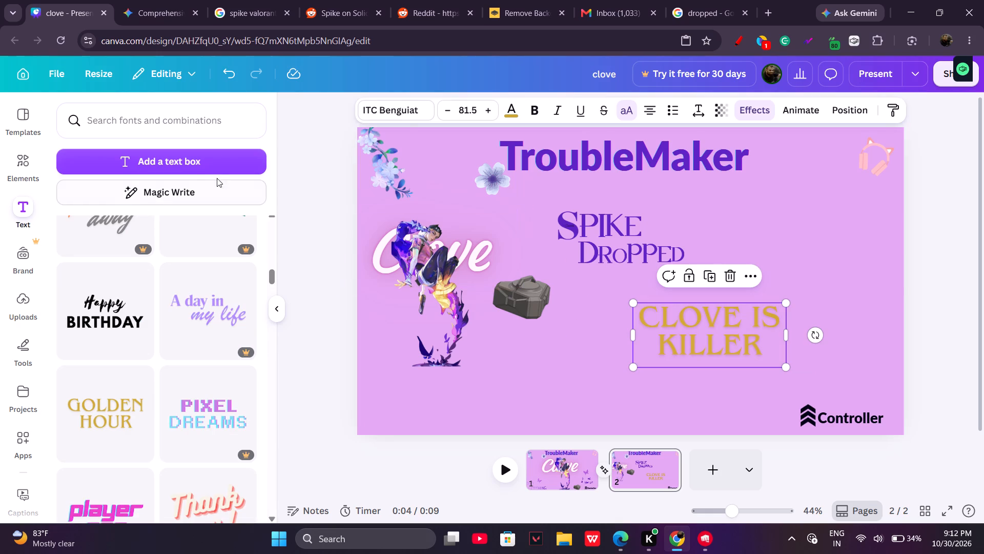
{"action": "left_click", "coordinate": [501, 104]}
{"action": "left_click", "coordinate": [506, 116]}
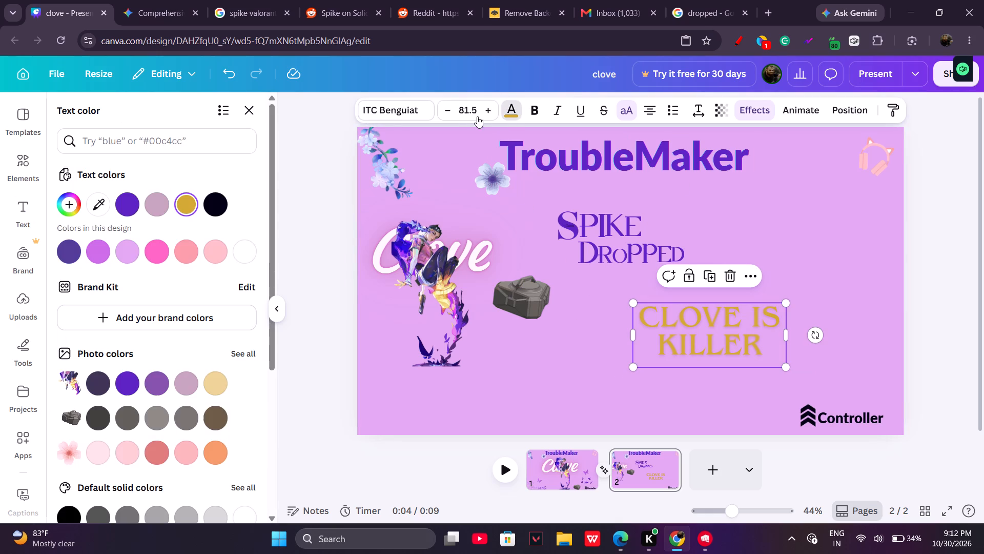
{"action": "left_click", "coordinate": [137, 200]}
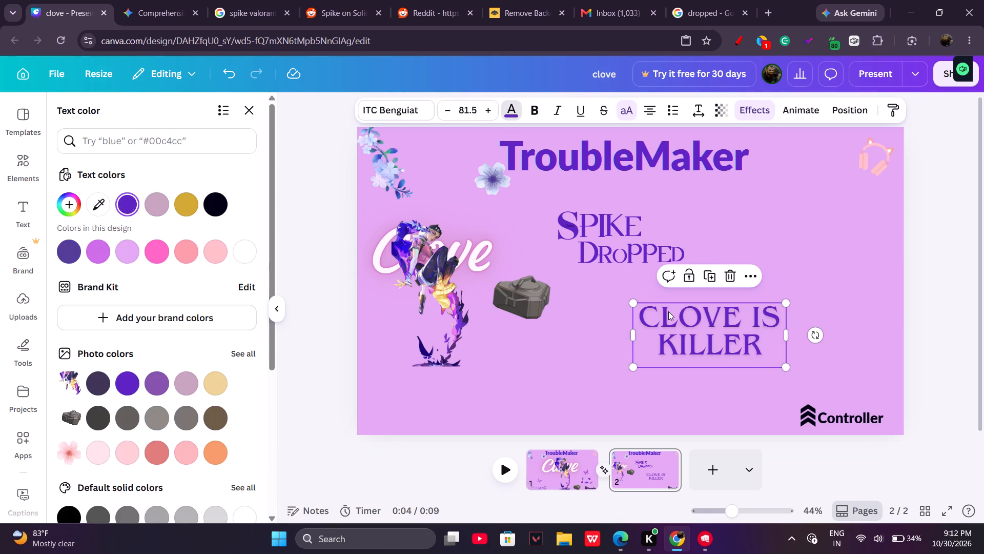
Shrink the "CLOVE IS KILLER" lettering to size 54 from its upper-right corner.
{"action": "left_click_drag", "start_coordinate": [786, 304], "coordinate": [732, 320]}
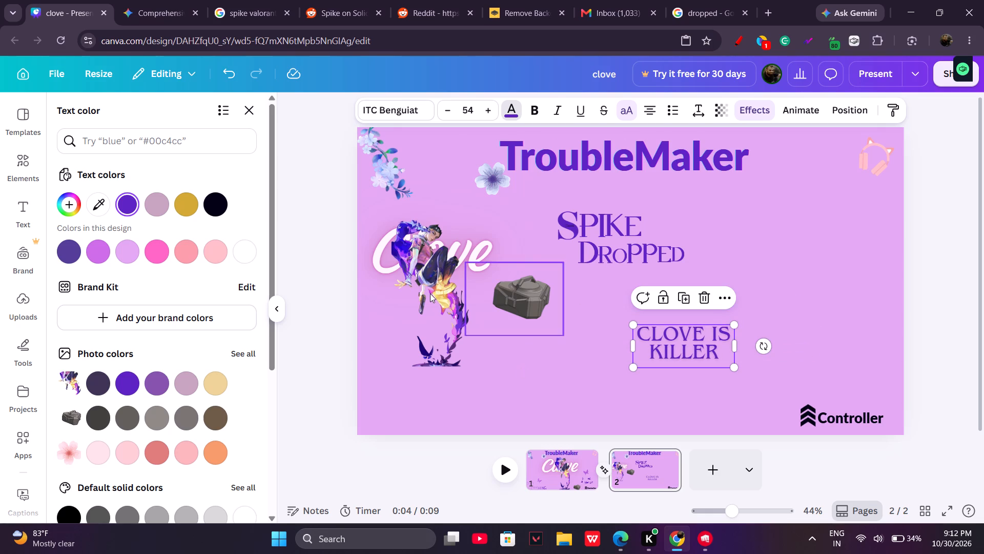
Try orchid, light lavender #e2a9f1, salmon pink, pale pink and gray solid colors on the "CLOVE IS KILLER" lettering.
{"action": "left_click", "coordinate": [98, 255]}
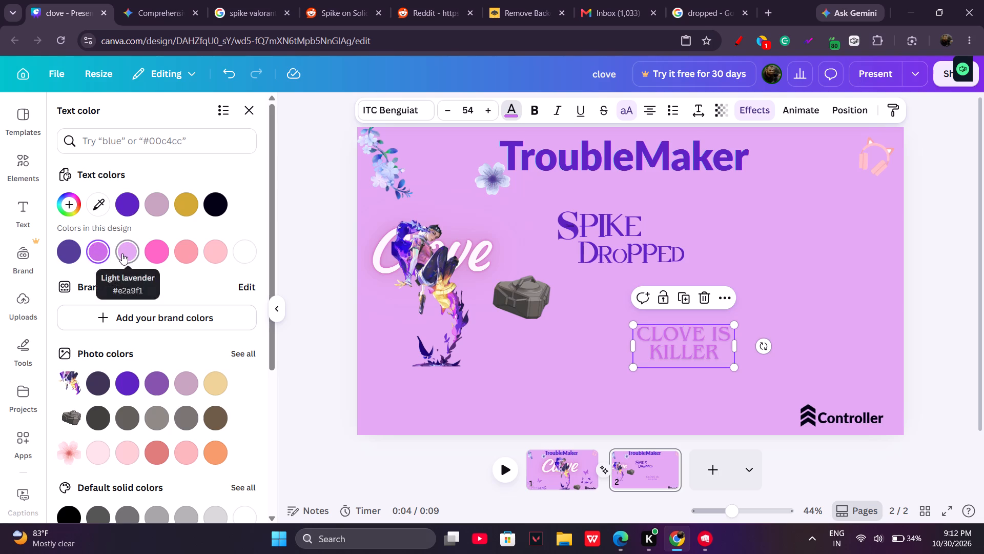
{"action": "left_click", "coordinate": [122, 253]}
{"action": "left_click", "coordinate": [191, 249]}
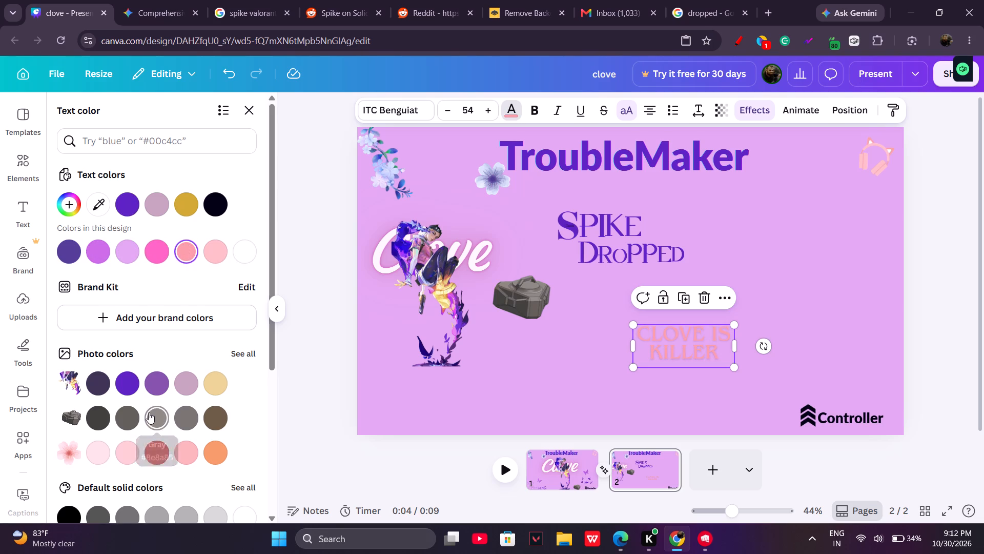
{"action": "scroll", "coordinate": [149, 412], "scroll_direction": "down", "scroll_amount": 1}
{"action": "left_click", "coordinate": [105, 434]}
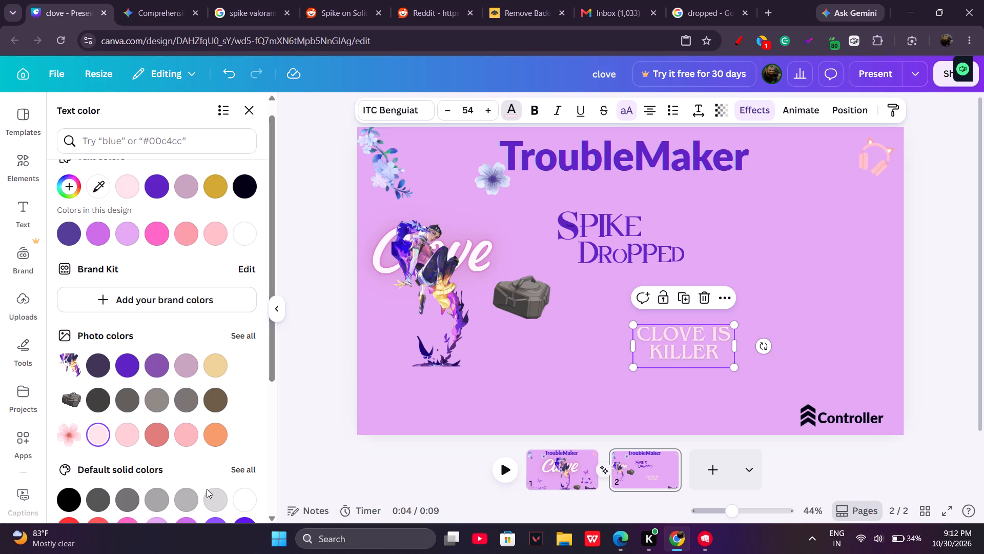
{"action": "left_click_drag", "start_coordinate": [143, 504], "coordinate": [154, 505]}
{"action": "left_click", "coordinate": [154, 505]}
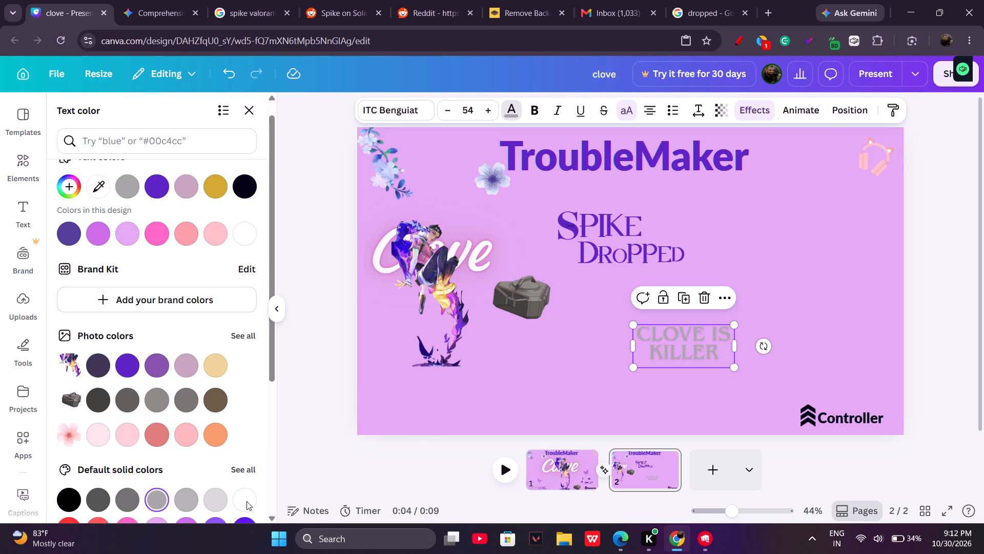
Apply the default blue-to-pink linear gradient to the "CLOVE IS KILLER" lettering.
{"action": "scroll", "coordinate": [370, 480], "scroll_direction": "down", "scroll_amount": 2}
{"action": "scroll", "coordinate": [116, 471], "scroll_direction": "down", "scroll_amount": 3}
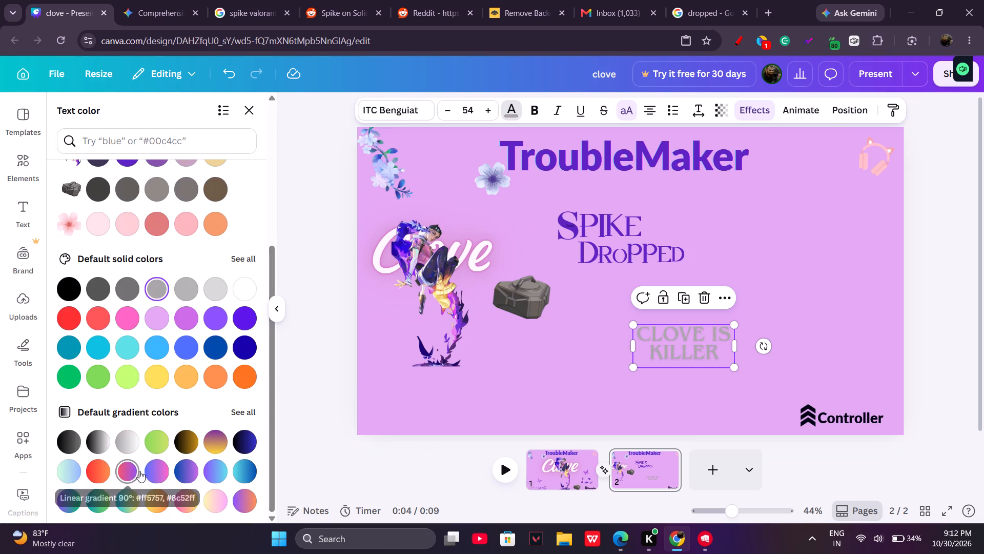
{"action": "left_click", "coordinate": [159, 473]}
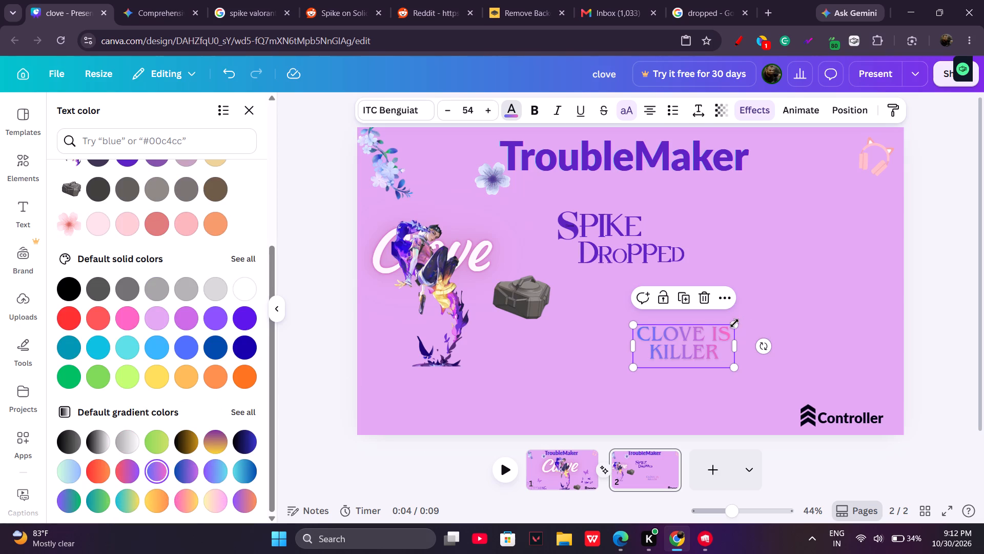
Resize the "CLOVE IS KILLER" lettering to size 63.6 and move it beneath the Clove character in the page's lower-left corner.
{"action": "left_click_drag", "start_coordinate": [733, 324], "coordinate": [750, 289]}
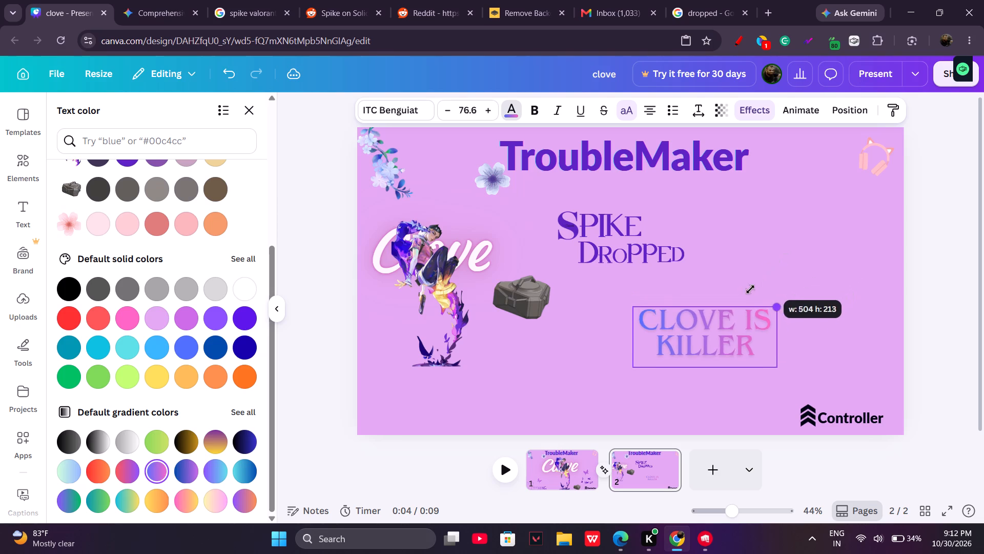
{"action": "left_click_drag", "start_coordinate": [750, 289], "coordinate": [747, 292]}
{"action": "left_click_drag", "start_coordinate": [674, 343], "coordinate": [404, 428]}
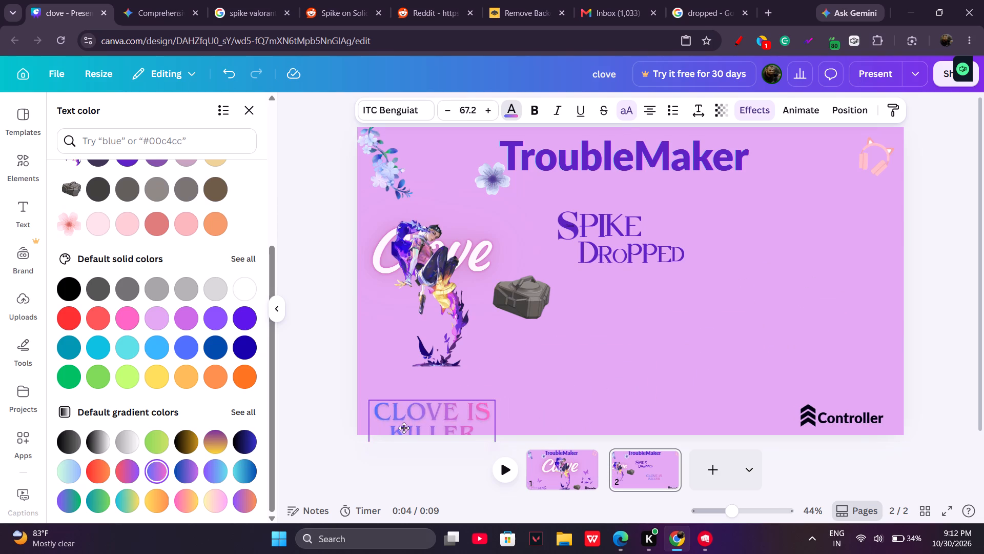
{"action": "left_click_drag", "start_coordinate": [404, 428], "coordinate": [403, 414]}
{"action": "left_click_drag", "start_coordinate": [358, 385], "coordinate": [360, 388]}
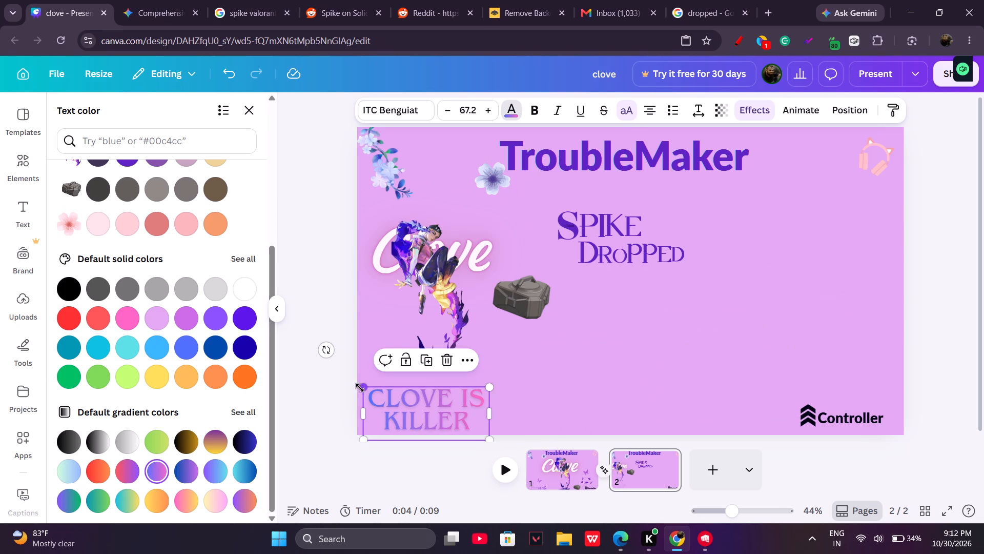
{"action": "left_click_drag", "start_coordinate": [360, 388], "coordinate": [364, 390]}
{"action": "left_click_drag", "start_coordinate": [407, 405], "coordinate": [401, 401]}
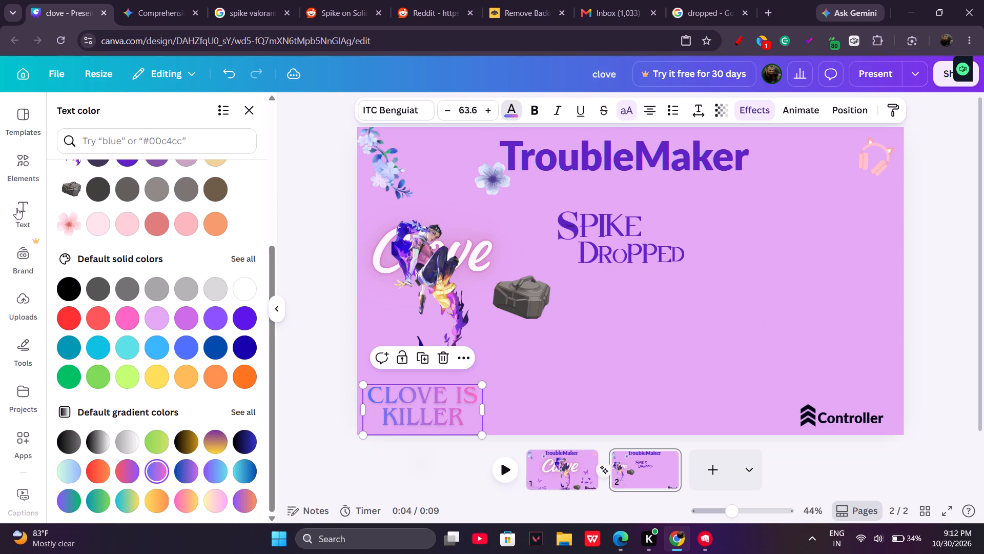
Search the graphics for "coffee" and add the takeaway cup labelled "Coffee" to page 2.
{"action": "left_click", "coordinate": [38, 158]}
{"action": "left_click", "coordinate": [62, 111]}
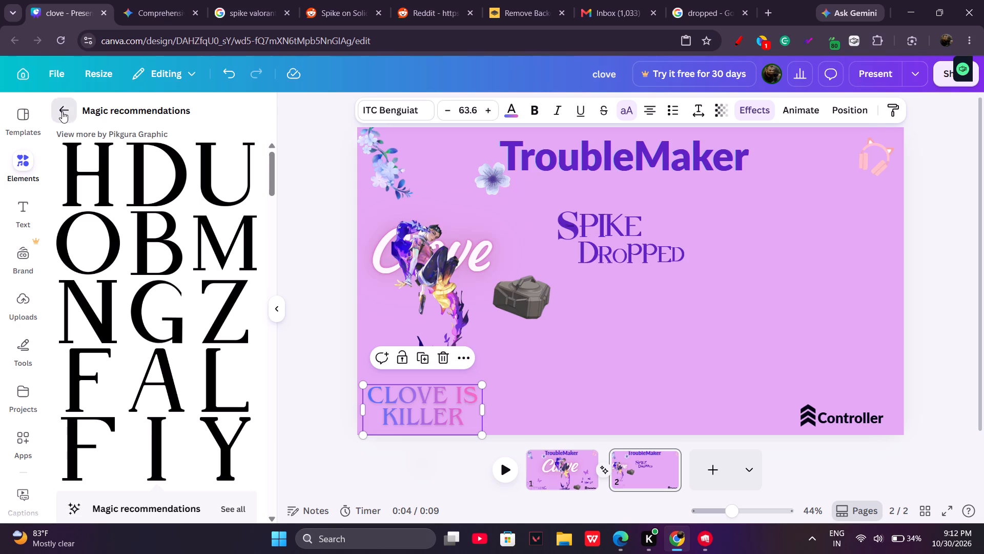
{"action": "left_click", "coordinate": [118, 127]}
{"action": "key", "text": "BackSpace"}
{"action": "type", "text": "coffee"}
{"action": "key", "text": "Return"}
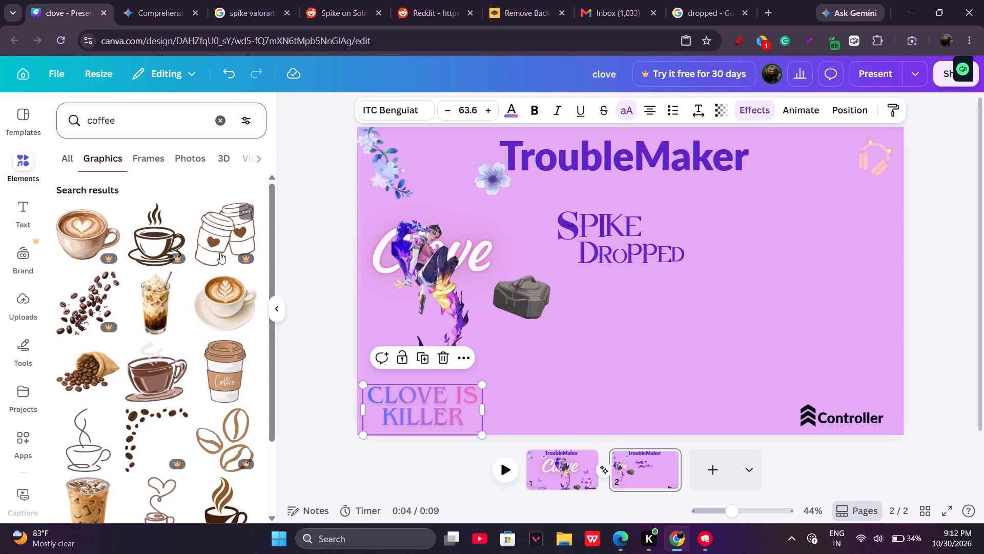
{"action": "left_click", "coordinate": [225, 358]}
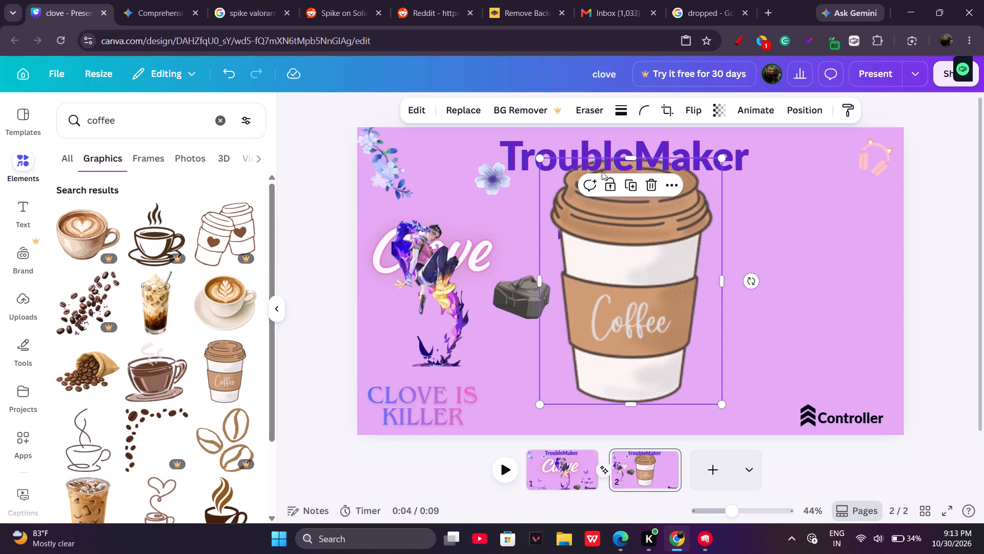
Shrink the coffee cup to roughly half the page height and move it beside "SPIKE DROPPED", above the Controller logo.
{"action": "left_click_drag", "start_coordinate": [632, 254], "coordinate": [777, 248]}
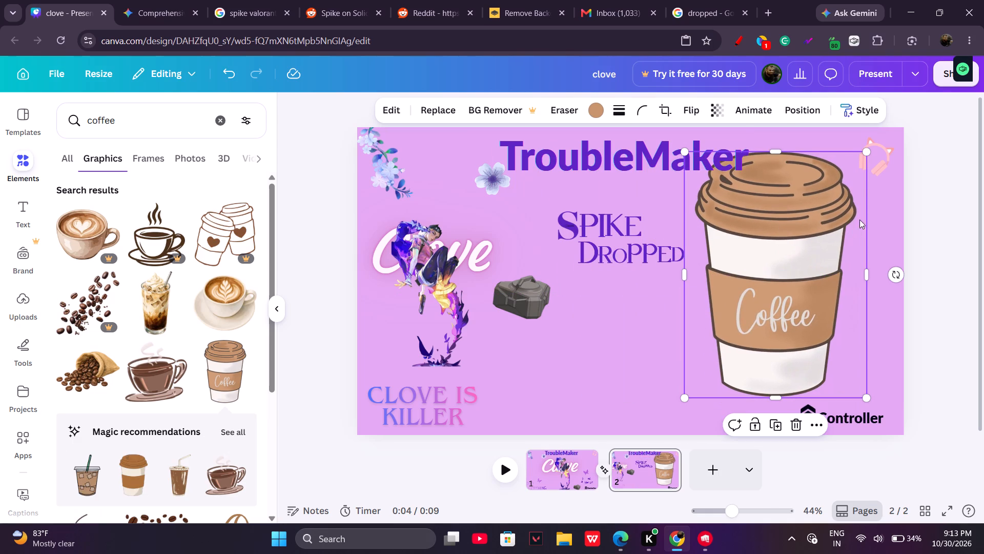
{"action": "left_click_drag", "start_coordinate": [865, 153], "coordinate": [806, 267]}
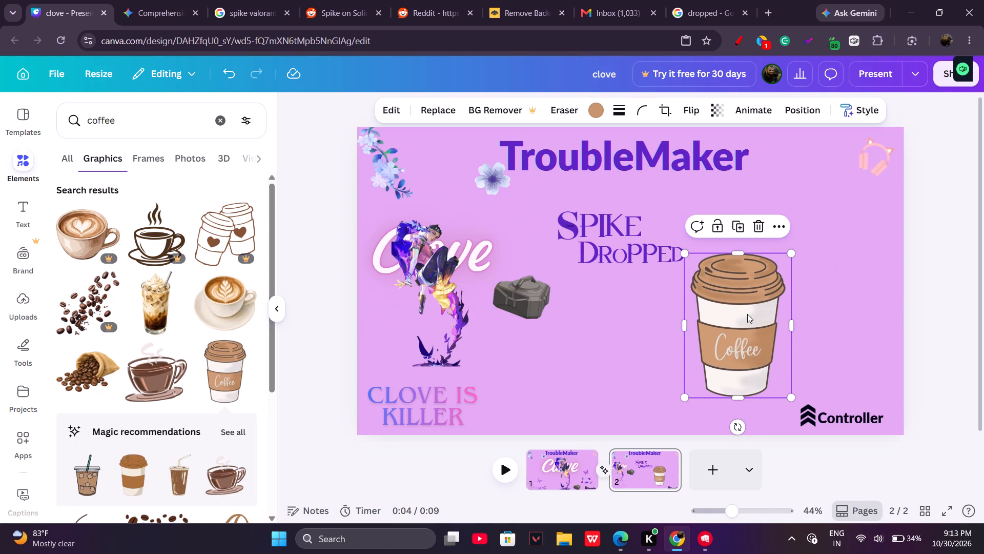
{"action": "left_click_drag", "start_coordinate": [747, 314], "coordinate": [786, 276]}
Recolor the coffee cup's brown lid and sleeve with the design's dark muted purple.
{"action": "left_click", "coordinate": [591, 104]}
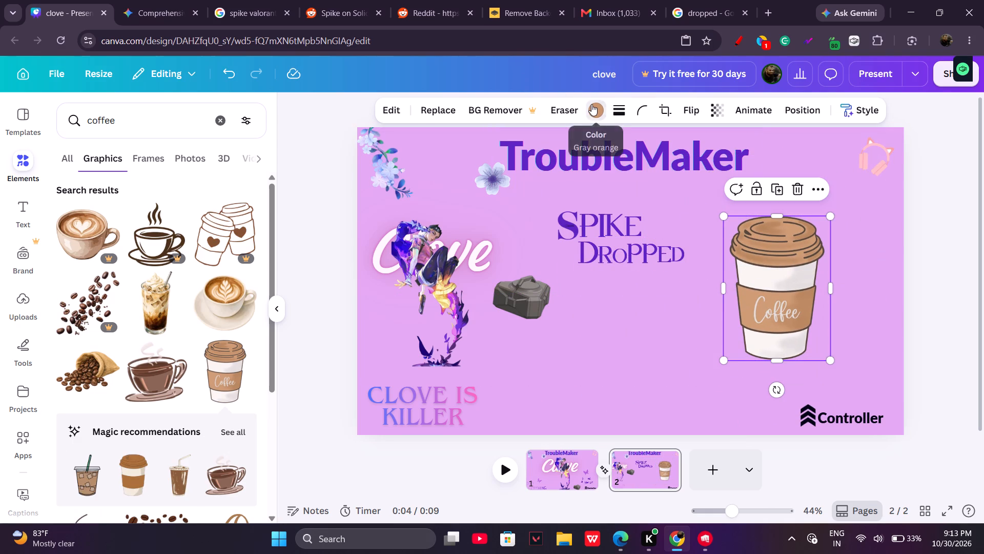
{"action": "left_click", "coordinate": [129, 208]}
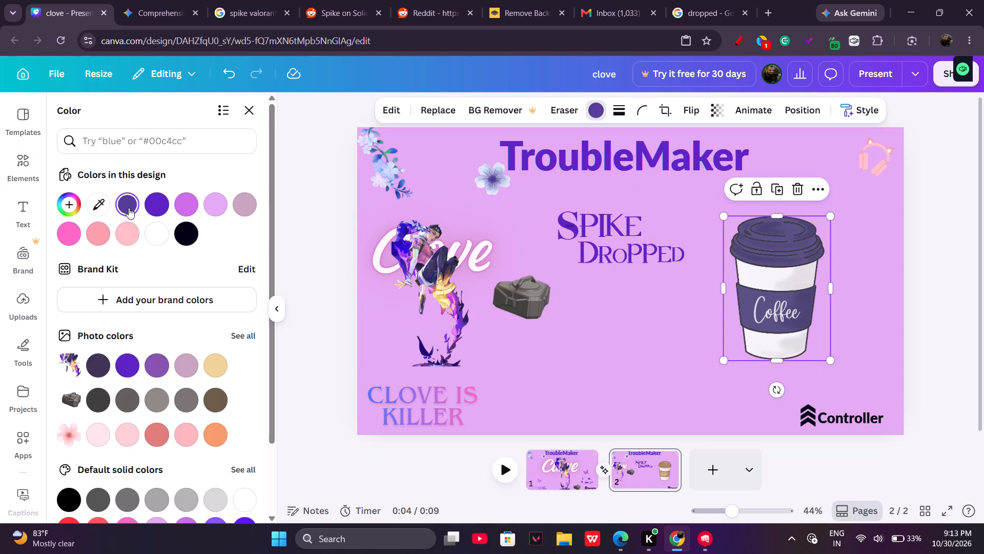
Shrink the purple coffee cup to about 193 by 261, tilt it slightly clockwise and keep it just above the Controller logo.
{"action": "left_click_drag", "start_coordinate": [771, 250], "coordinate": [792, 249]}
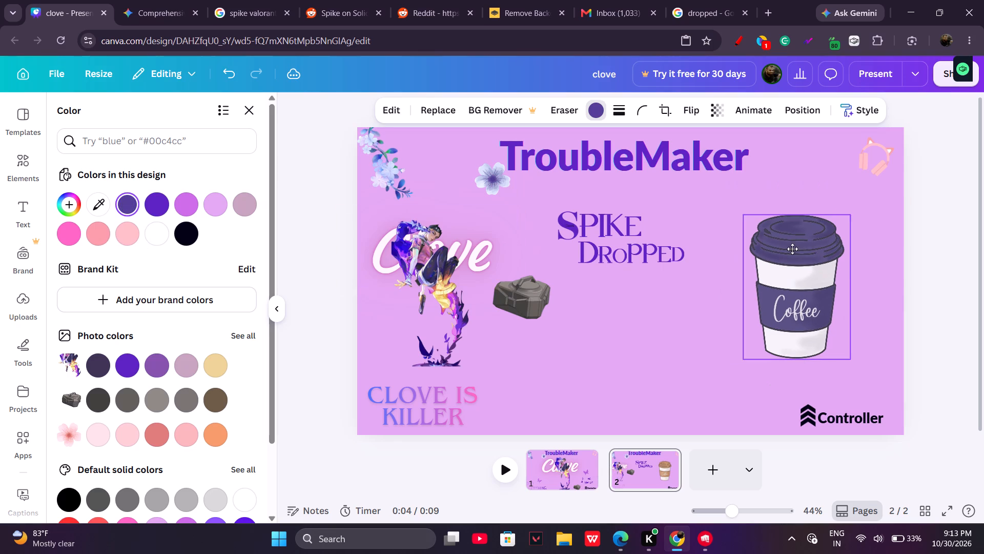
{"action": "left_click_drag", "start_coordinate": [792, 249], "coordinate": [792, 248]}
{"action": "left_click", "coordinate": [743, 220]}
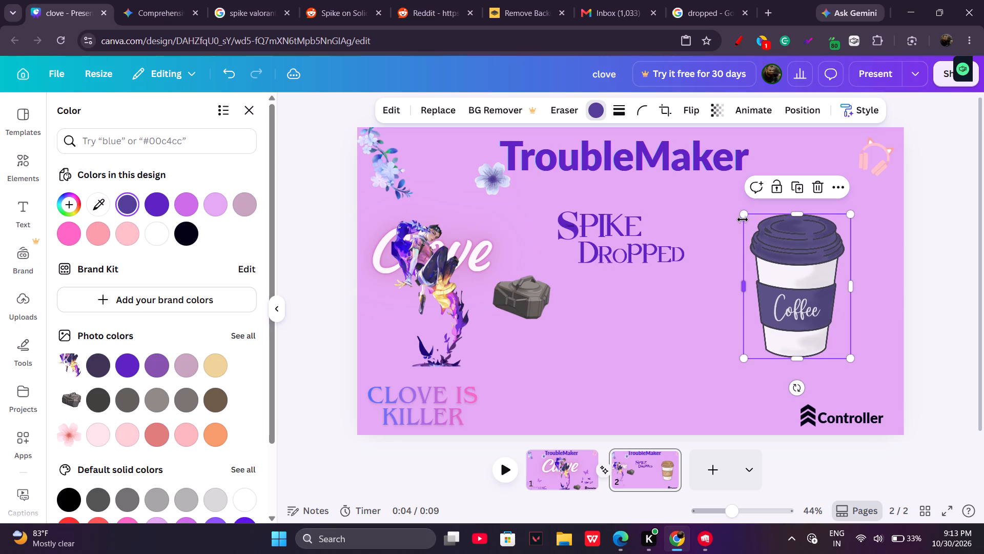
{"action": "left_click_drag", "start_coordinate": [744, 211], "coordinate": [793, 242]}
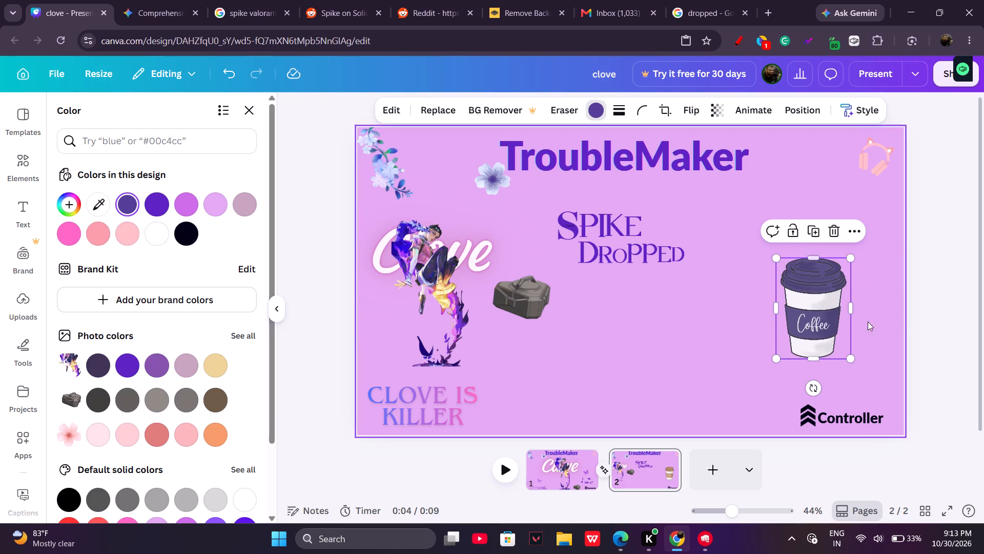
{"action": "left_click_drag", "start_coordinate": [813, 389], "coordinate": [789, 389]}
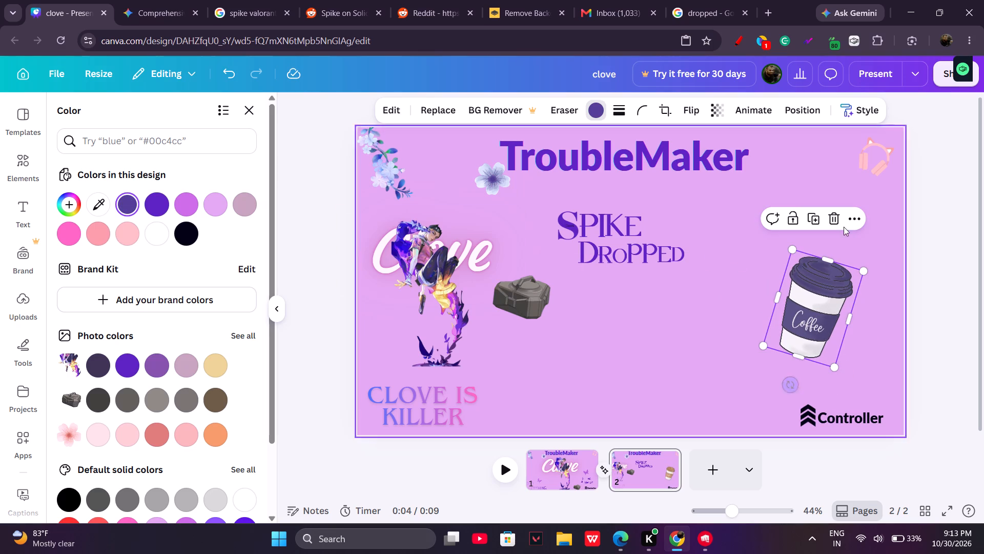
{"action": "left_click_drag", "start_coordinate": [864, 272], "coordinate": [847, 292]}
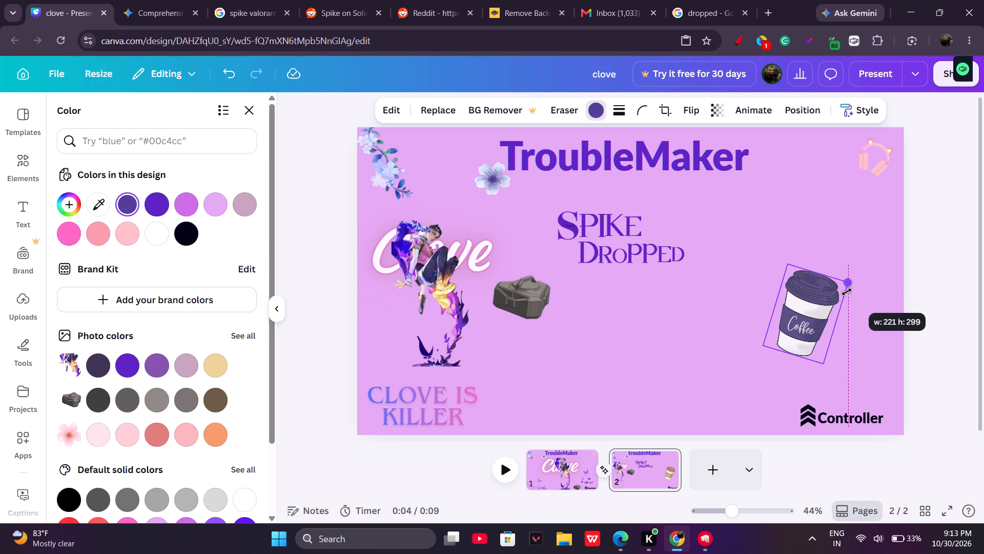
{"action": "left_click_drag", "start_coordinate": [847, 292], "coordinate": [842, 295]}
Copy and paste the tilted coffee cup, placing the duplicate beside the original toward the page center.
{"action": "right_click", "coordinate": [802, 321]}
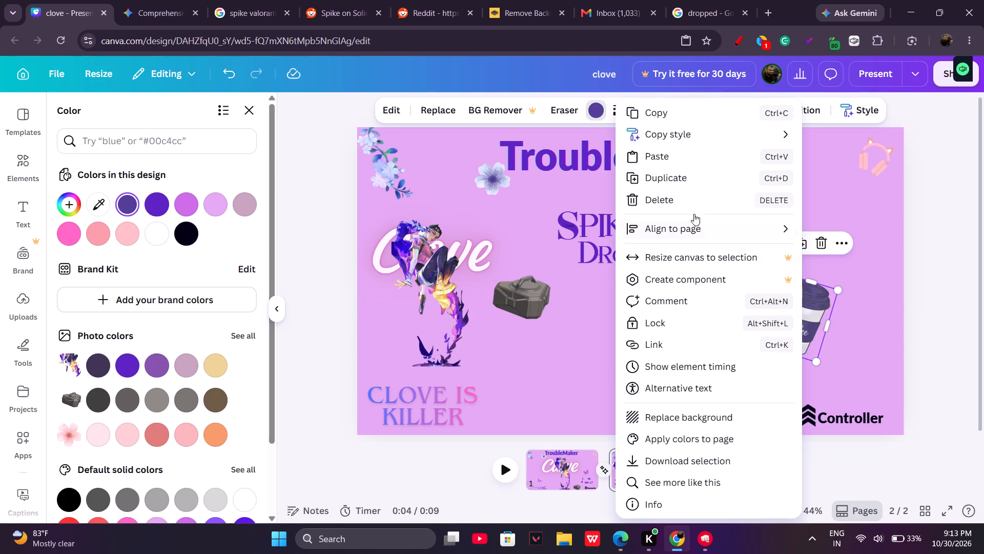
{"action": "left_click", "coordinate": [644, 121]}
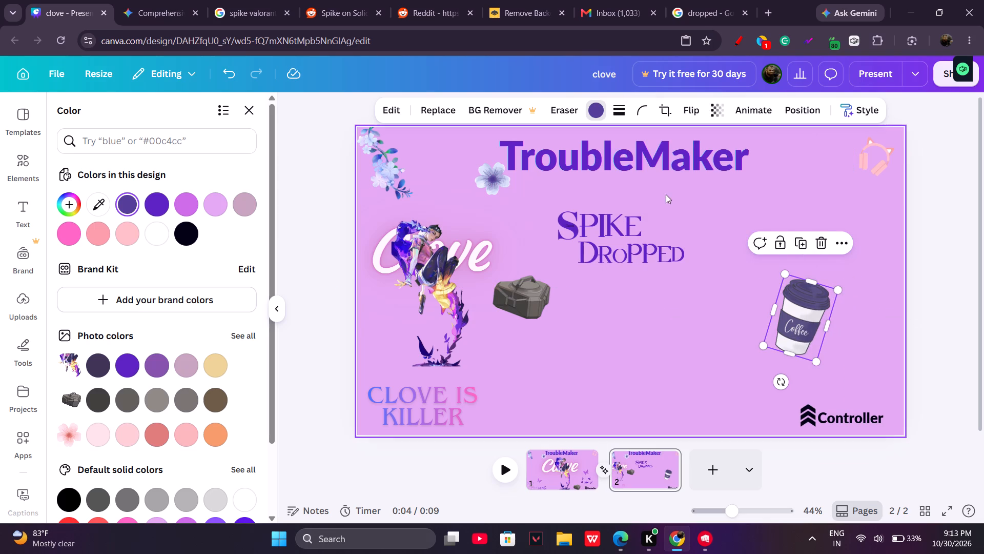
{"action": "key", "text": "ctrl+v"}
{"action": "left_click_drag", "start_coordinate": [819, 317], "coordinate": [768, 329]}
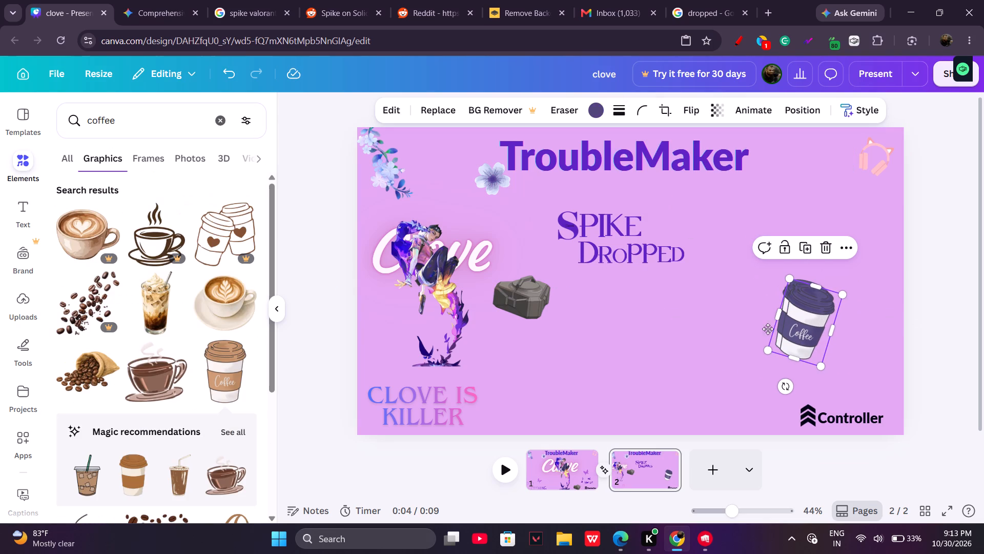
{"action": "left_click_drag", "start_coordinate": [768, 329], "coordinate": [713, 328]}
Tilt the duplicate coffee cup counter-clockwise to about -34° and move it so it overlaps the original cup above the Controller logo.
{"action": "left_click_drag", "start_coordinate": [718, 379], "coordinate": [737, 370]}
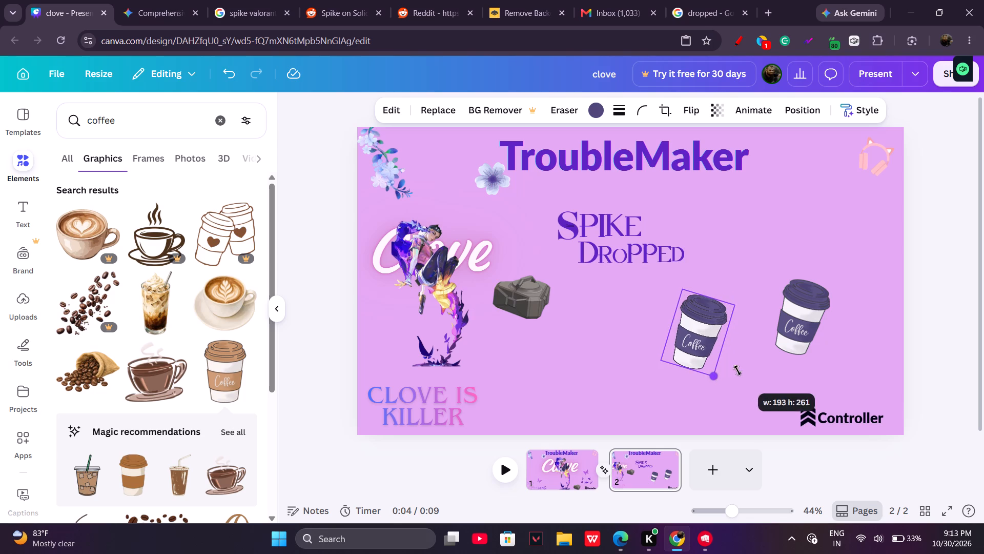
{"action": "left_click_drag", "start_coordinate": [737, 370], "coordinate": [737, 370]}
{"action": "left_click_drag", "start_coordinate": [751, 348], "coordinate": [695, 318]}
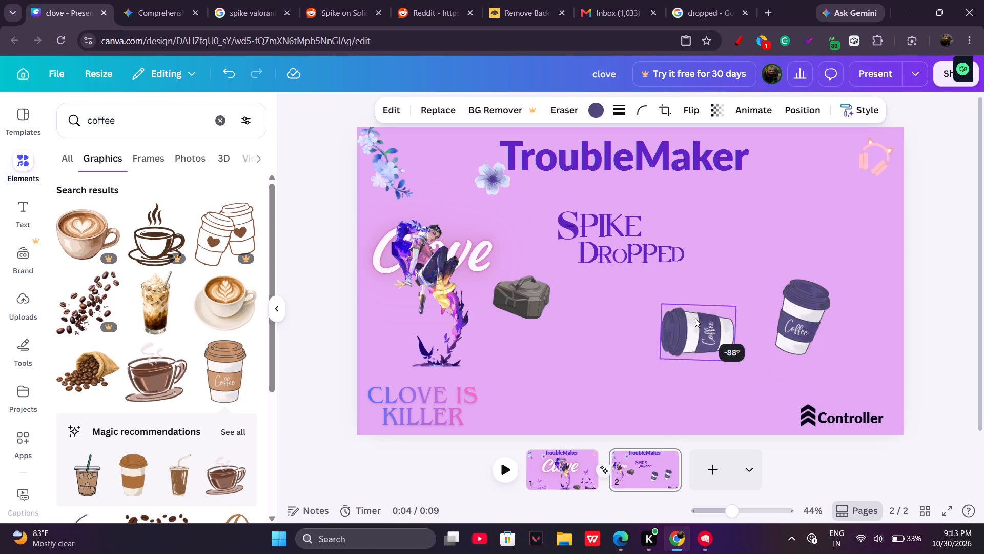
{"action": "left_click_drag", "start_coordinate": [695, 318], "coordinate": [713, 324]}
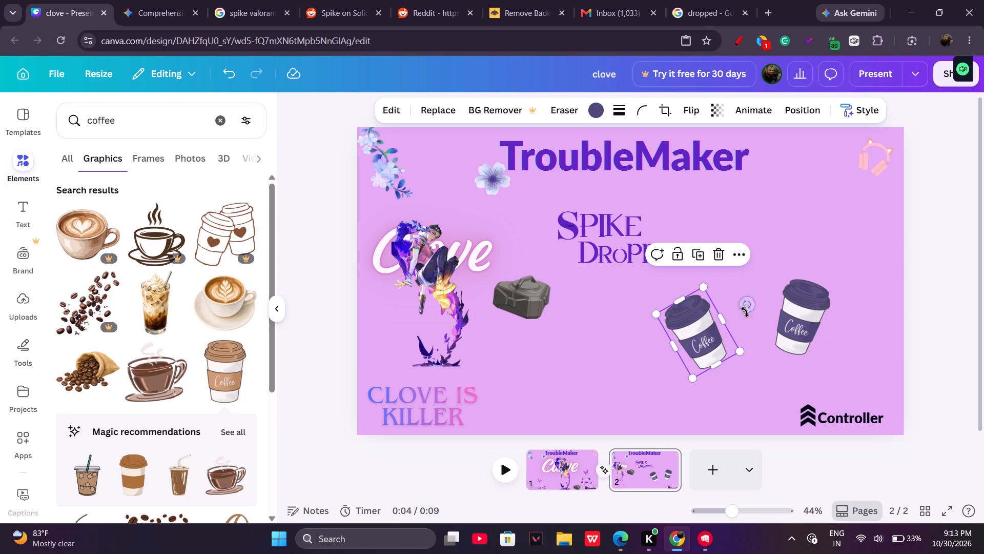
{"action": "left_click", "coordinate": [745, 303]}
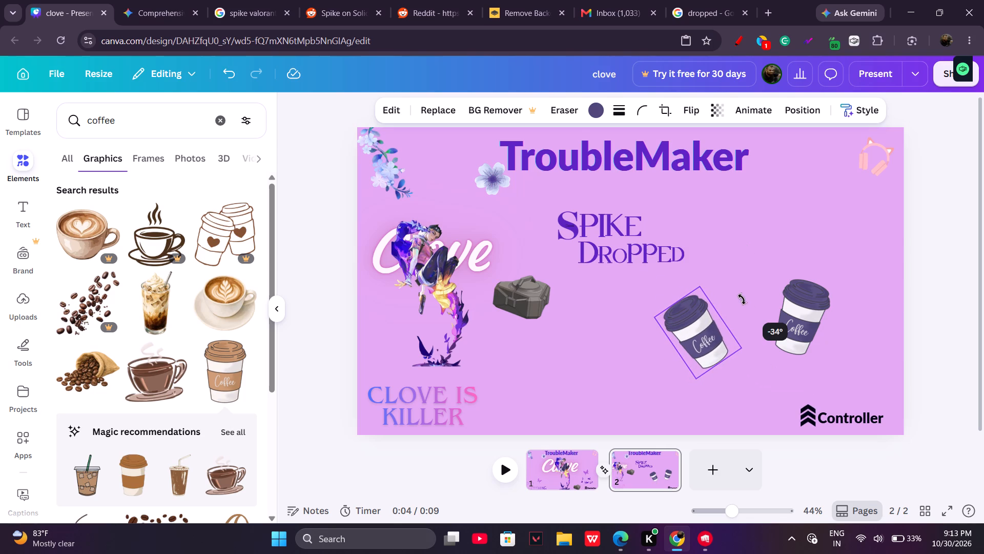
{"action": "left_click_drag", "start_coordinate": [705, 340], "coordinate": [850, 318]}
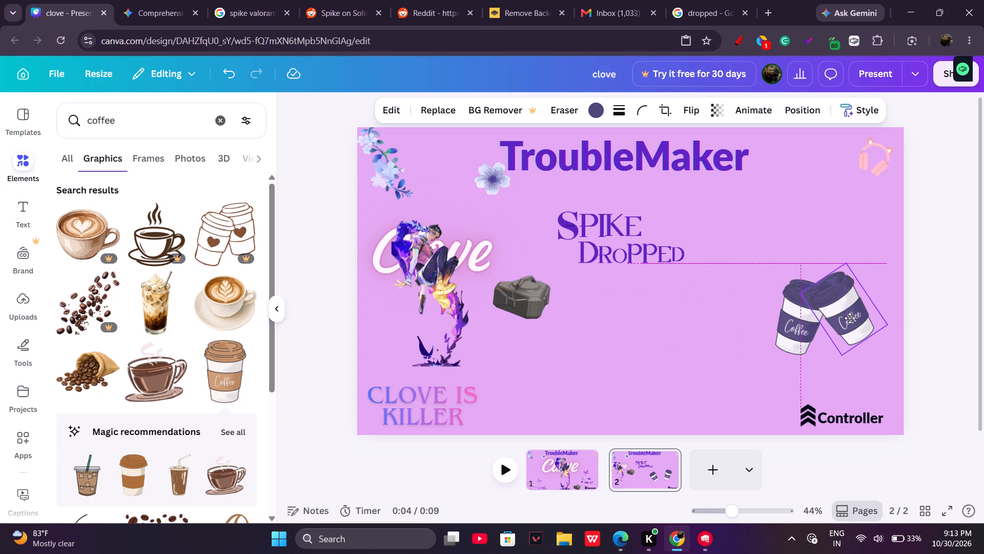
{"action": "left_click_drag", "start_coordinate": [850, 318], "coordinate": [837, 303]}
Send the duplicate coffee cup backward one layer so it sits behind the original cup.
{"action": "right_click", "coordinate": [837, 303]}
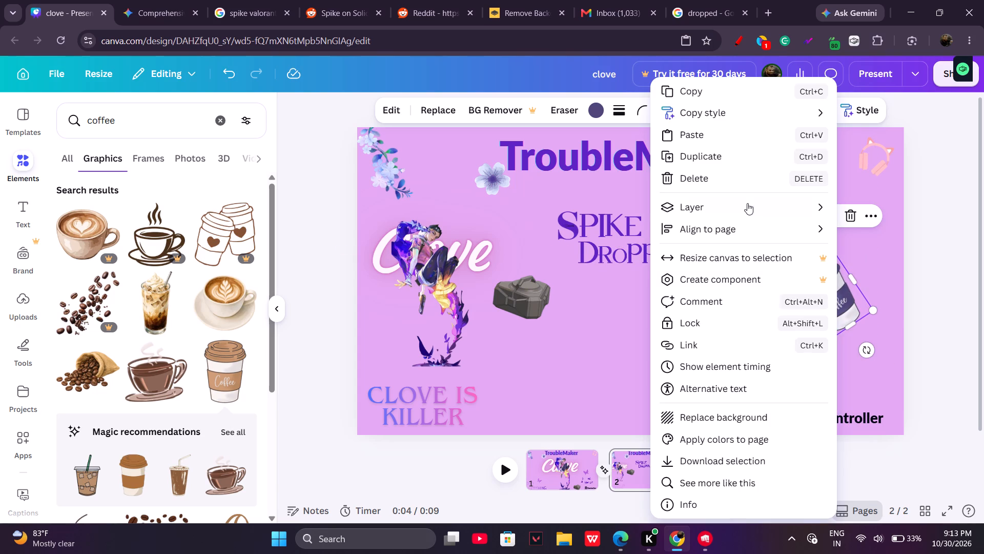
{"action": "left_click", "coordinate": [745, 202]}
{"action": "left_click", "coordinate": [612, 259]}
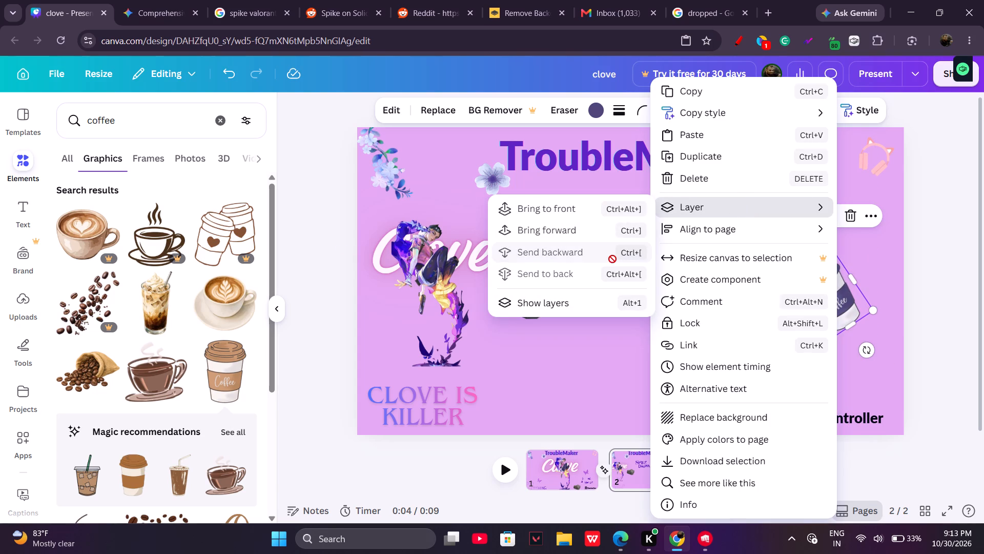
{"action": "left_click", "coordinate": [608, 358]}
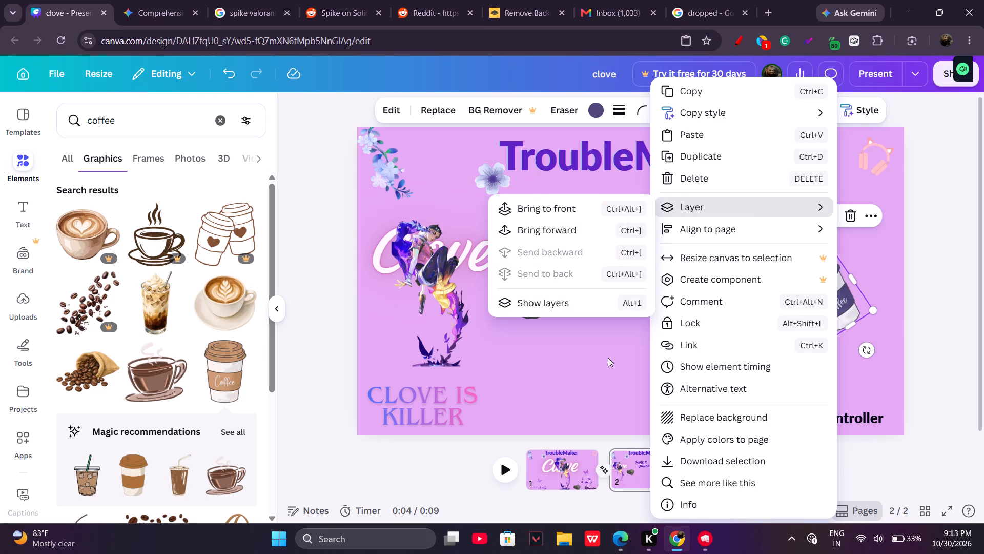
{"action": "left_click", "coordinate": [762, 236]}
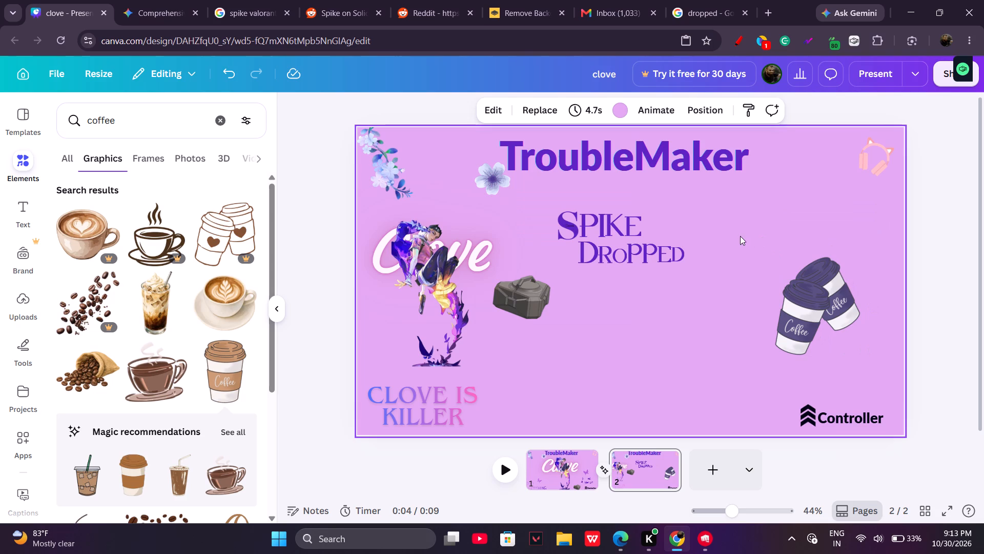
Shrink both coffee cups together to roughly half their size and move them beneath "SPIKE DROPPED", beside the bag.
{"action": "left_click_drag", "start_coordinate": [740, 236], "coordinate": [877, 361]}
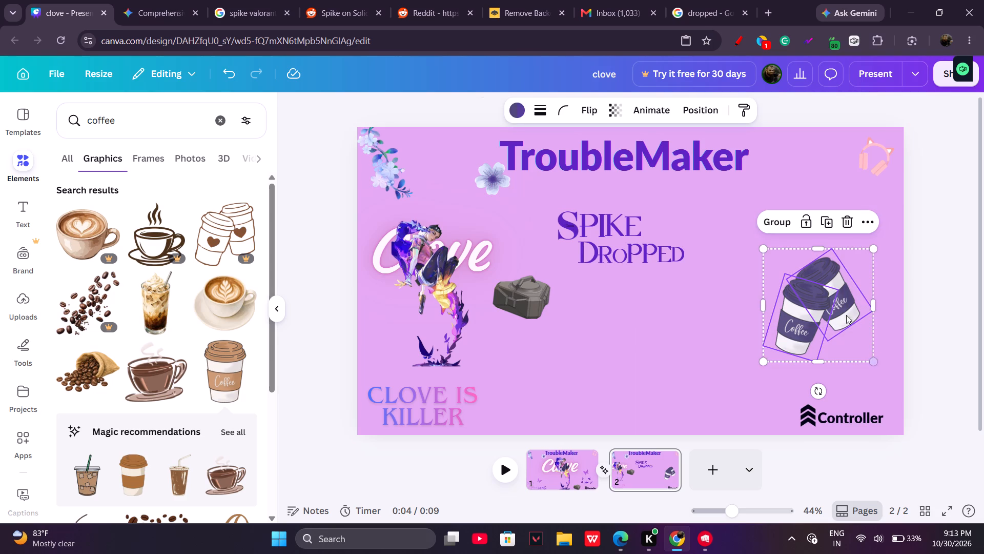
{"action": "left_click_drag", "start_coordinate": [827, 296], "coordinate": [575, 371]}
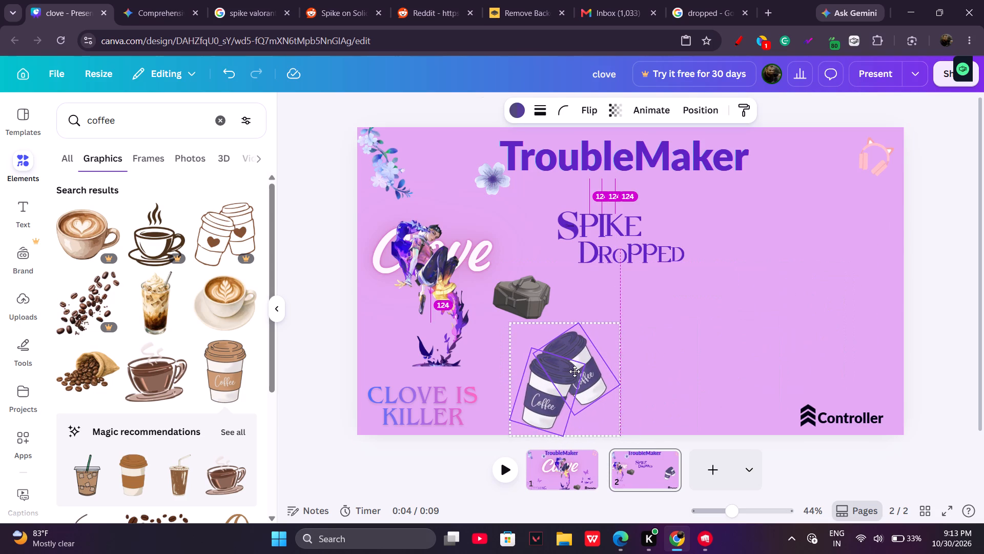
{"action": "left_click_drag", "start_coordinate": [575, 371], "coordinate": [576, 370]}
{"action": "left_click_drag", "start_coordinate": [510, 328], "coordinate": [521, 337]}
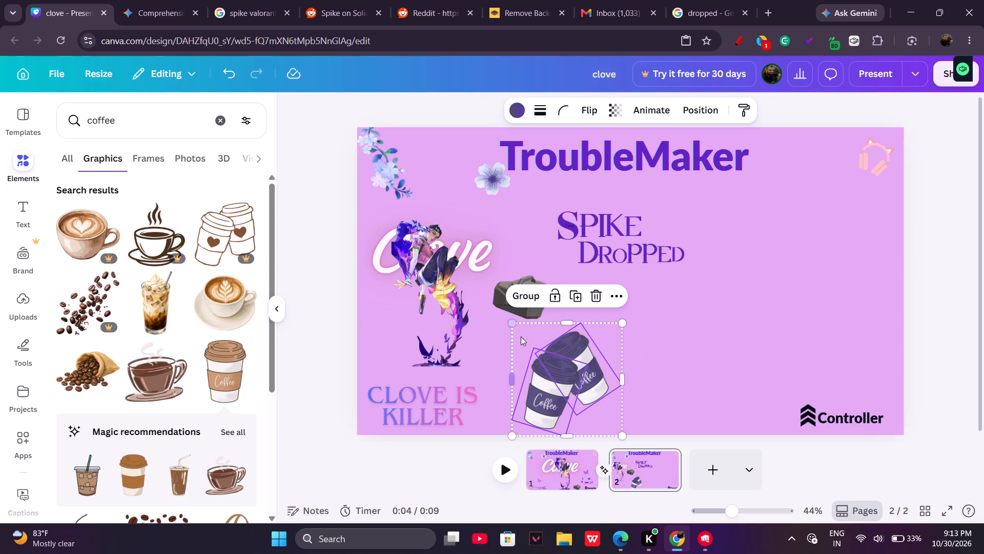
{"action": "left_click_drag", "start_coordinate": [521, 337], "coordinate": [521, 330]}
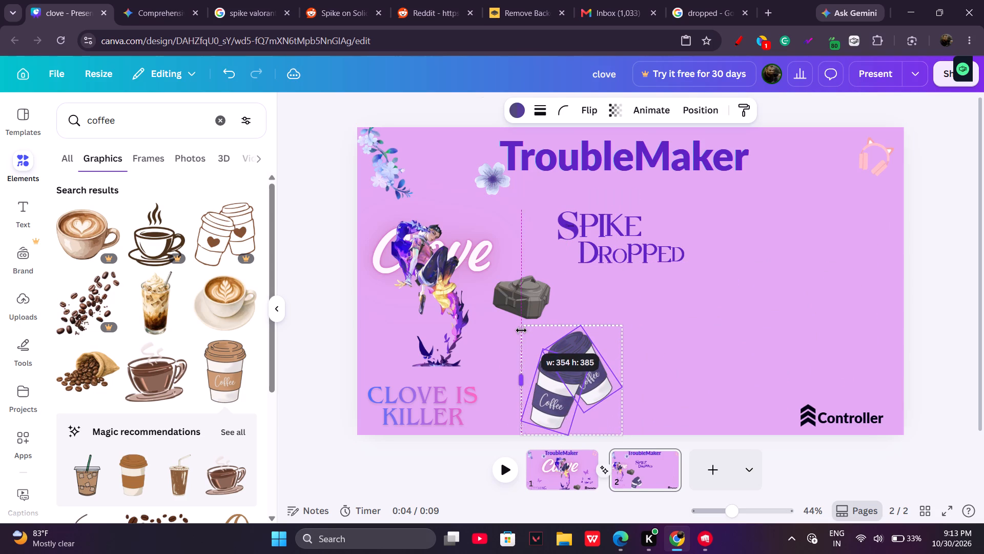
{"action": "left_click_drag", "start_coordinate": [566, 390], "coordinate": [613, 351]}
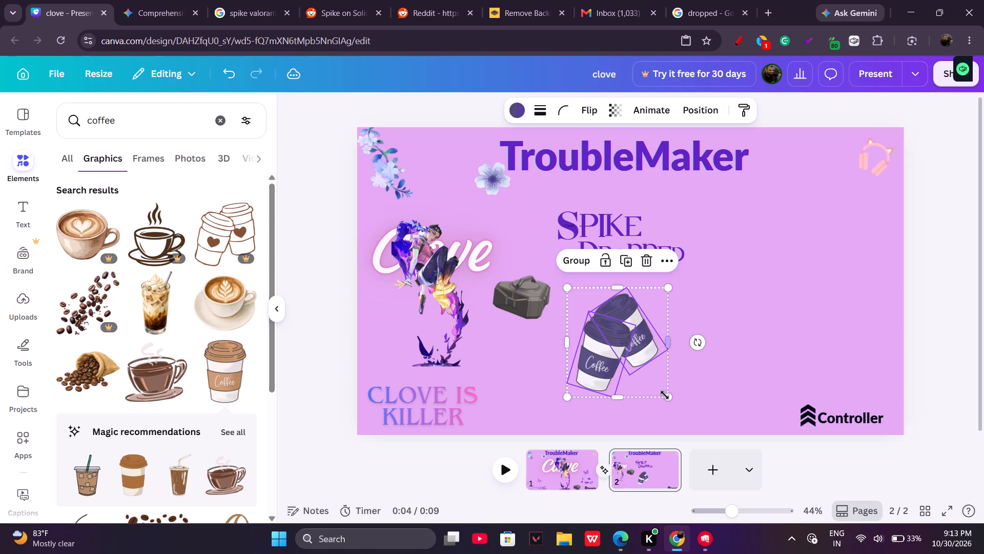
{"action": "left_click_drag", "start_coordinate": [665, 395], "coordinate": [617, 357]}
{"action": "left_click", "coordinate": [682, 328]}
Move both small coffee cups together to just below the bag, beside the "CLOVE IS KILLER" lettering.
{"action": "left_click", "coordinate": [604, 314]}
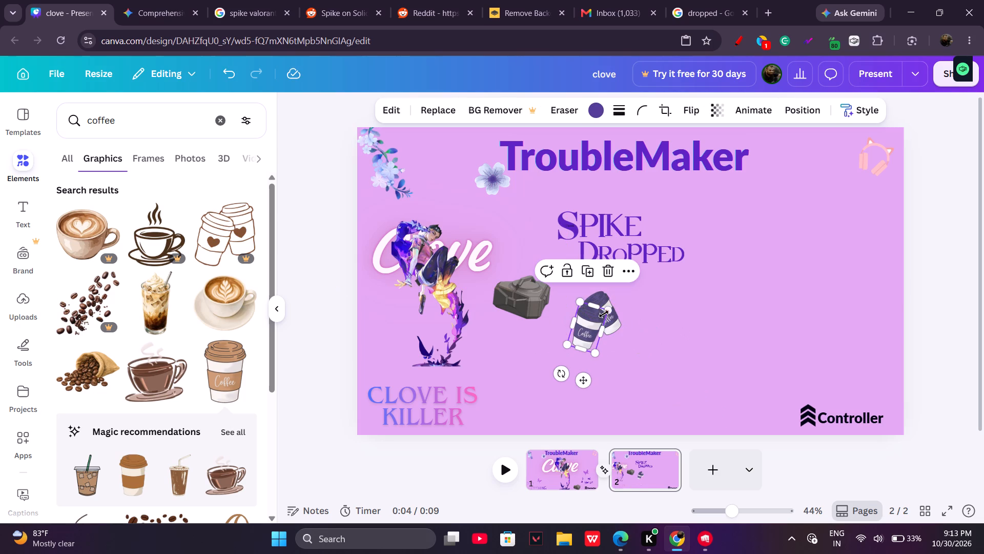
{"action": "left_click", "coordinate": [663, 313]}
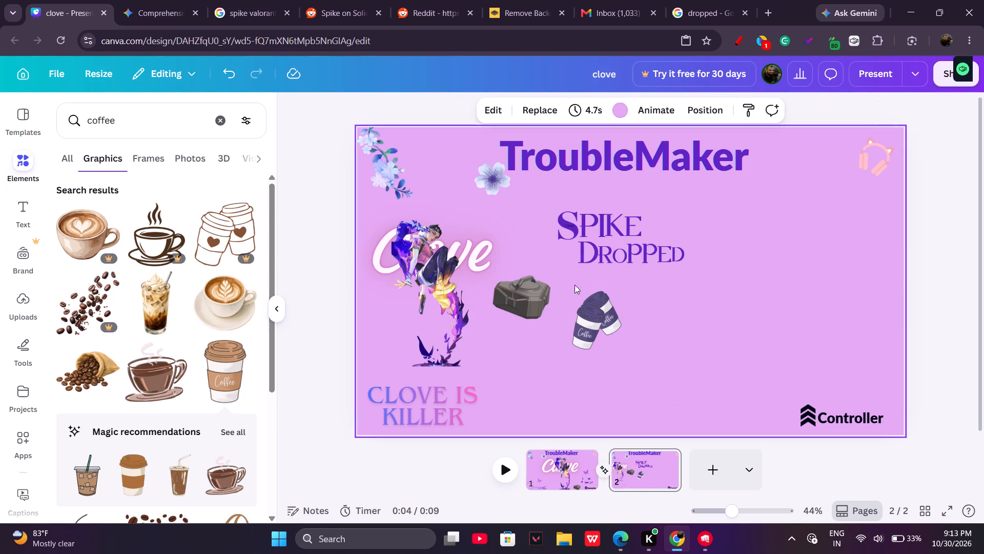
{"action": "left_click", "coordinate": [562, 282]}
{"action": "left_click_drag", "start_coordinate": [577, 287], "coordinate": [600, 312]}
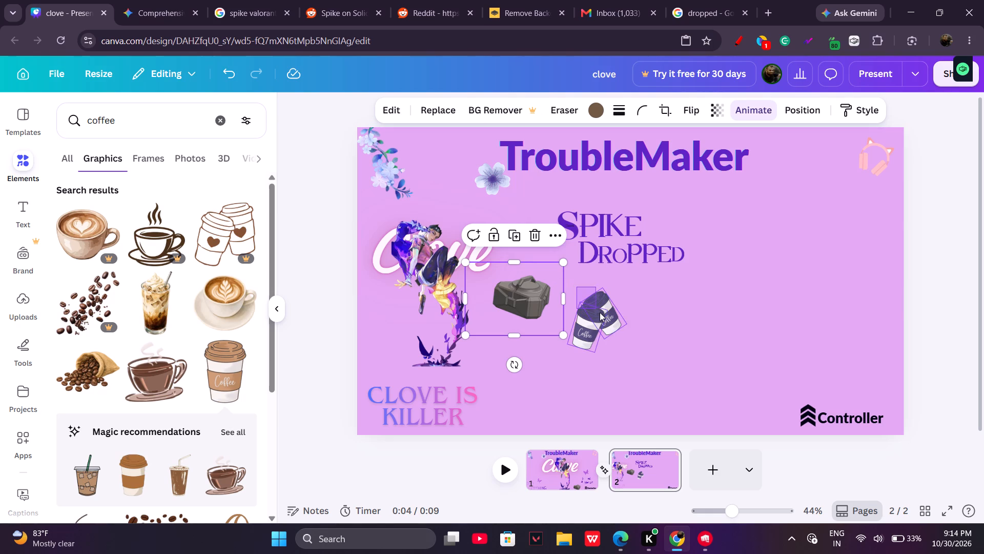
{"action": "left_click_drag", "start_coordinate": [600, 312], "coordinate": [632, 342]}
{"action": "left_click_drag", "start_coordinate": [598, 321], "coordinate": [547, 372]}
{"action": "left_click", "coordinate": [648, 334]}
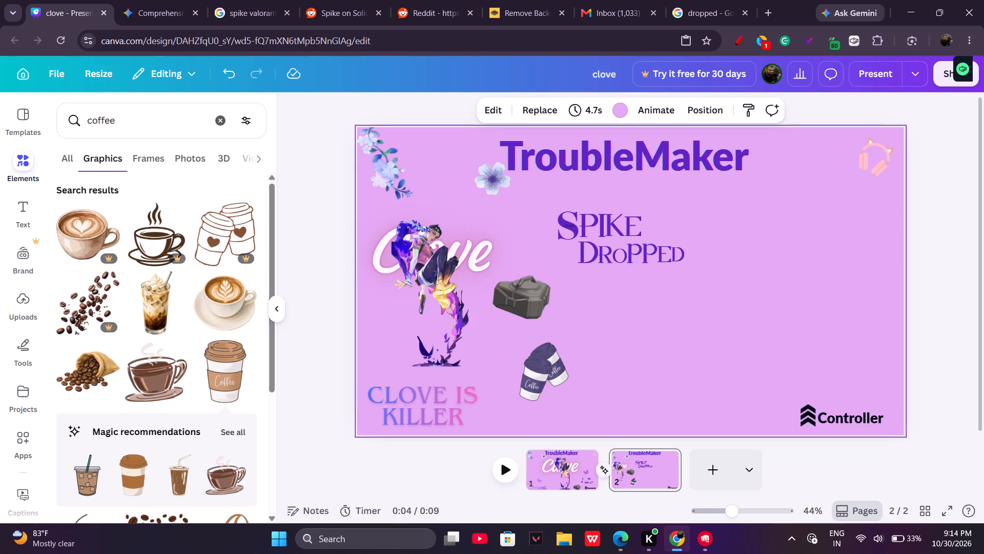
Search the graphics for "Angry" and add the red anger mark made of four curved strokes to page 2.
{"action": "left_click", "coordinate": [139, 113]}
{"action": "key", "text": "ctrl+BackSpace"}
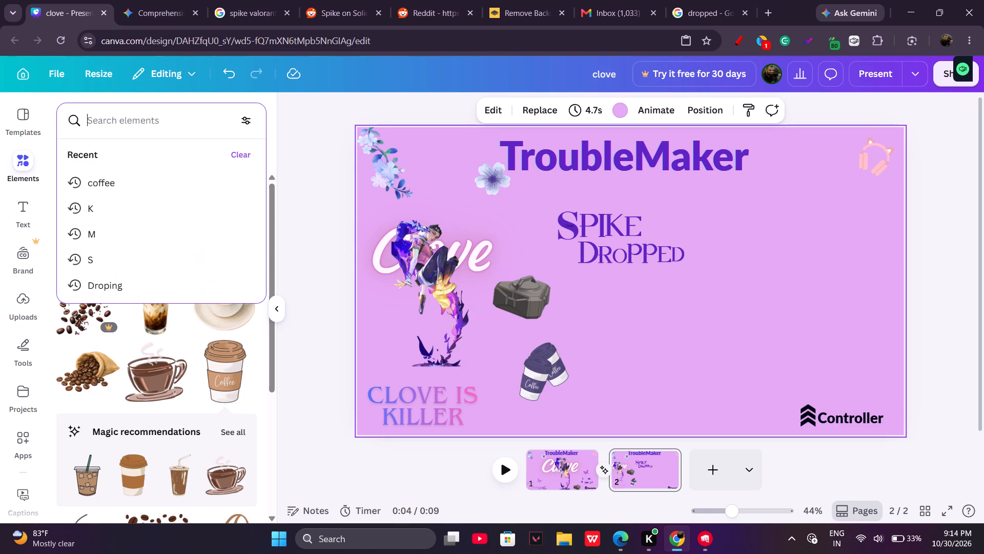
{"action": "type", "text": "ngry"}
{"action": "key", "text": "Return"}
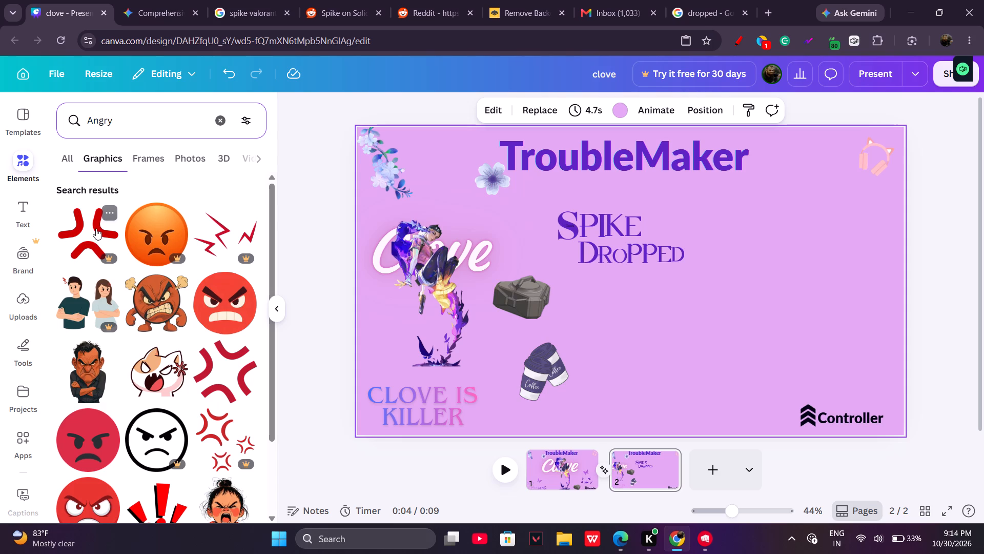
{"action": "scroll", "coordinate": [242, 383], "scroll_direction": "down", "scroll_amount": 2}
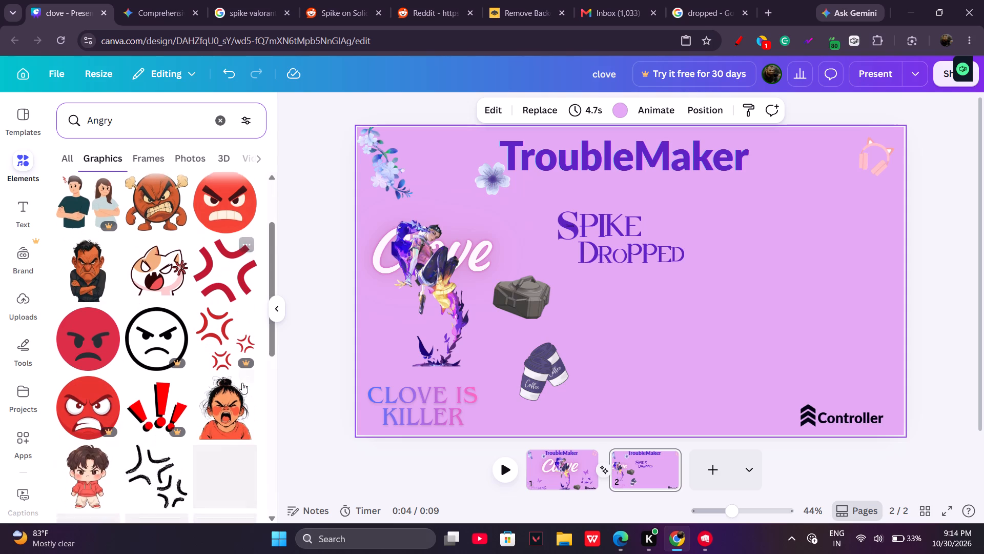
{"action": "scroll", "coordinate": [243, 411], "scroll_direction": "down", "scroll_amount": 1}
{"action": "scroll", "coordinate": [243, 411], "scroll_direction": "up", "scroll_amount": 1}
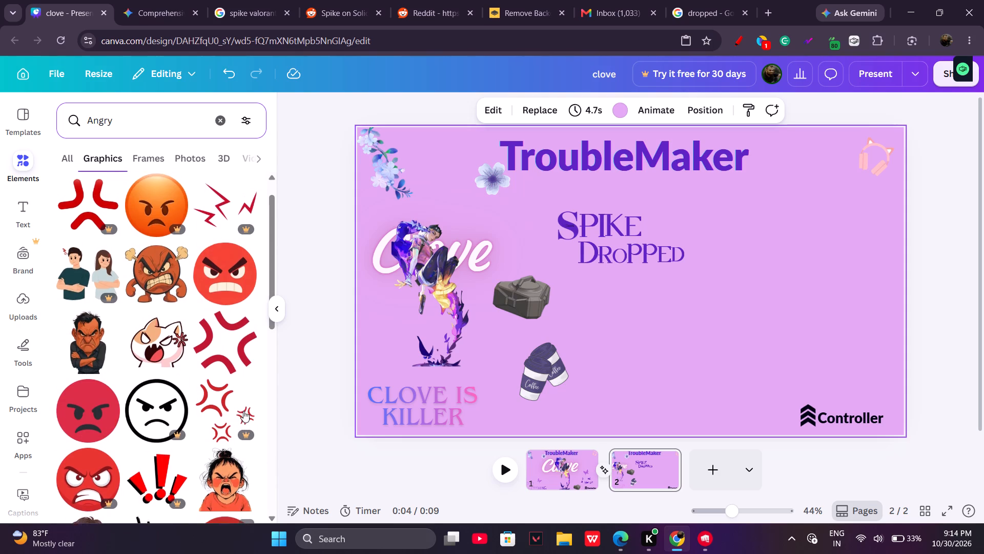
{"action": "left_click", "coordinate": [231, 350]}
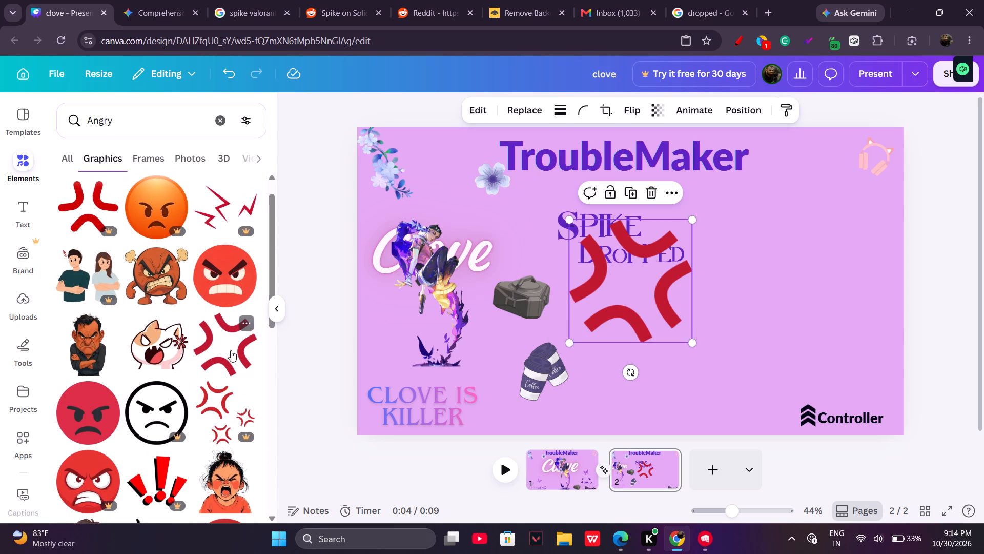
Shrink the anger mark to about half its size and recolor it with the design's vivid purple.
{"action": "left_click_drag", "start_coordinate": [621, 274], "coordinate": [731, 298]}
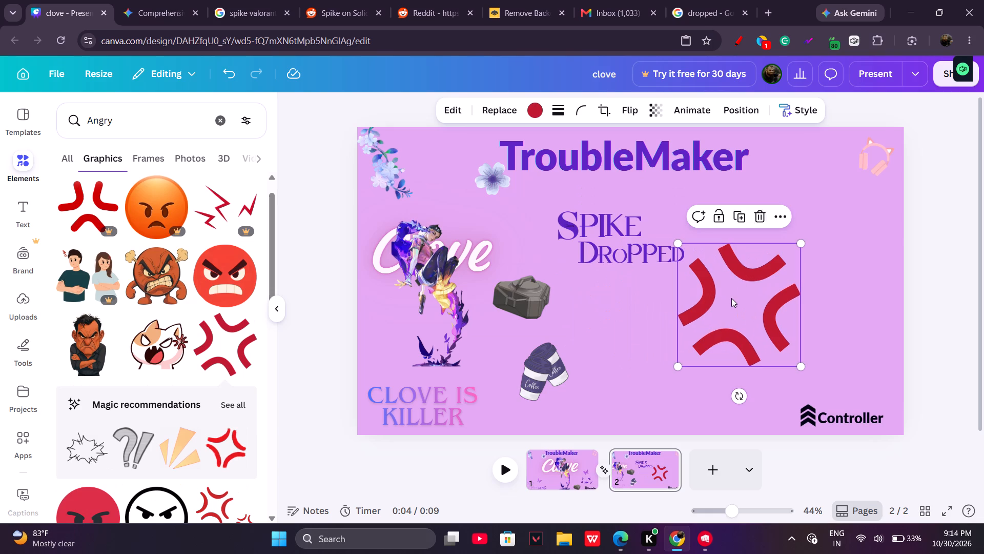
{"action": "left_click", "coordinate": [802, 232]}
{"action": "left_click_drag", "start_coordinate": [799, 248], "coordinate": [740, 313]}
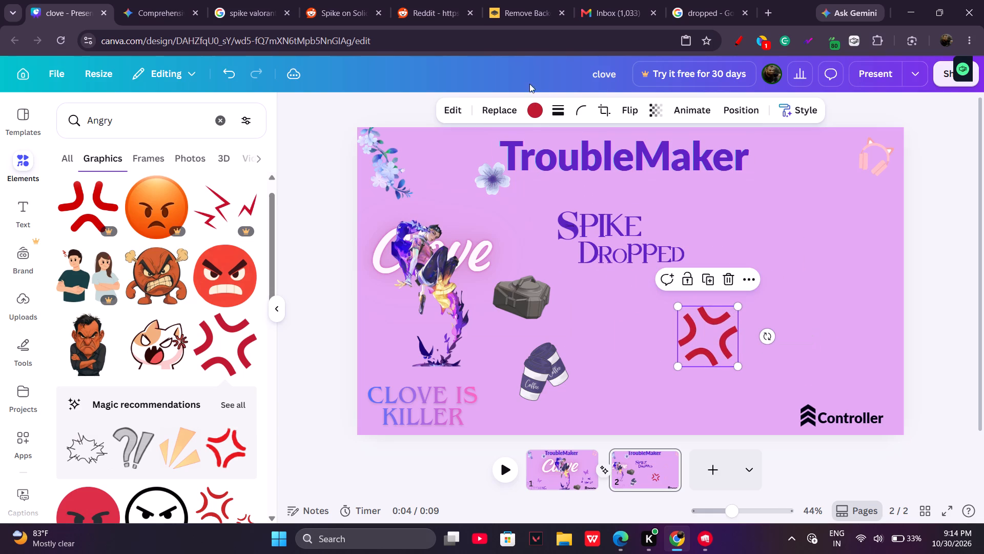
{"action": "left_click", "coordinate": [534, 113]}
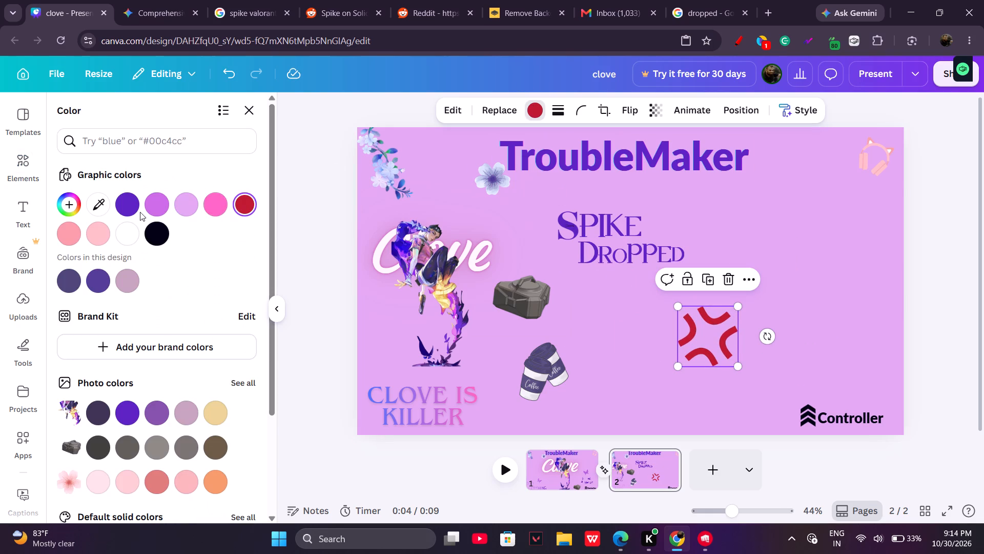
{"action": "left_click", "coordinate": [130, 211]}
Shrink the purple anger mark further, to about two-thirds, and place it beneath "SPIKE DROPPED", near the bag and coffee cups.
{"action": "left_click_drag", "start_coordinate": [708, 333], "coordinate": [761, 330]}
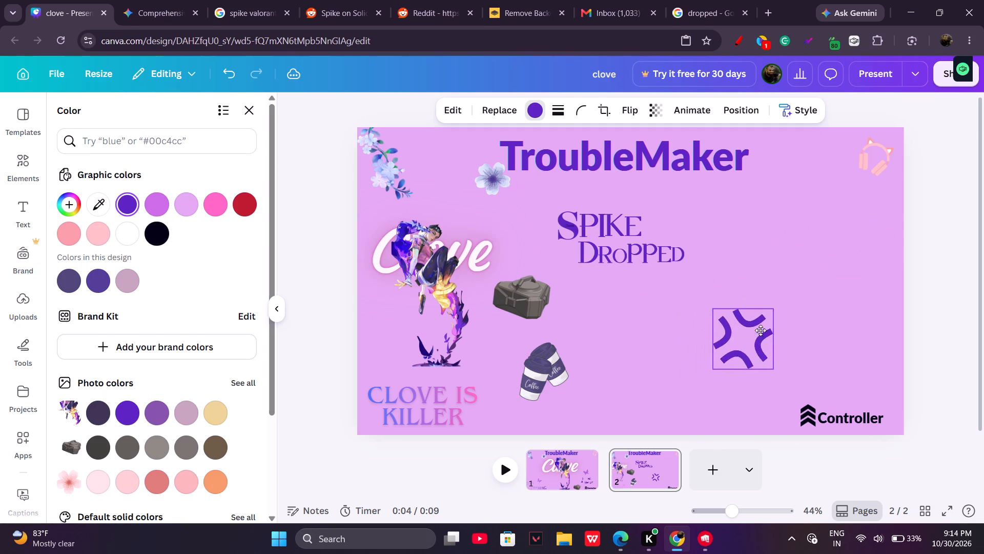
{"action": "left_click_drag", "start_coordinate": [761, 330], "coordinate": [859, 215]}
{"action": "left_click_drag", "start_coordinate": [881, 202], "coordinate": [874, 209]}
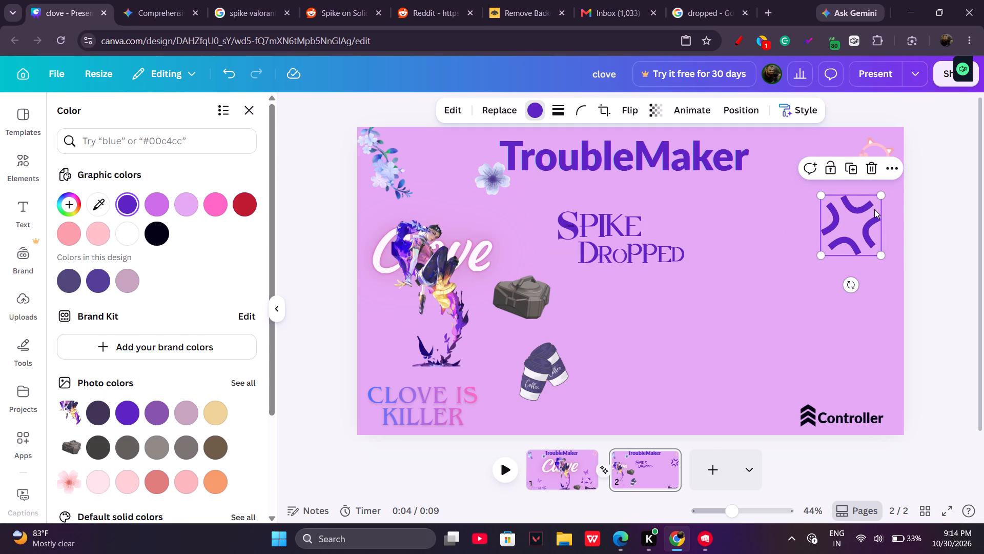
{"action": "left_click_drag", "start_coordinate": [883, 195], "coordinate": [858, 214]}
{"action": "left_click_drag", "start_coordinate": [840, 242], "coordinate": [625, 339]}
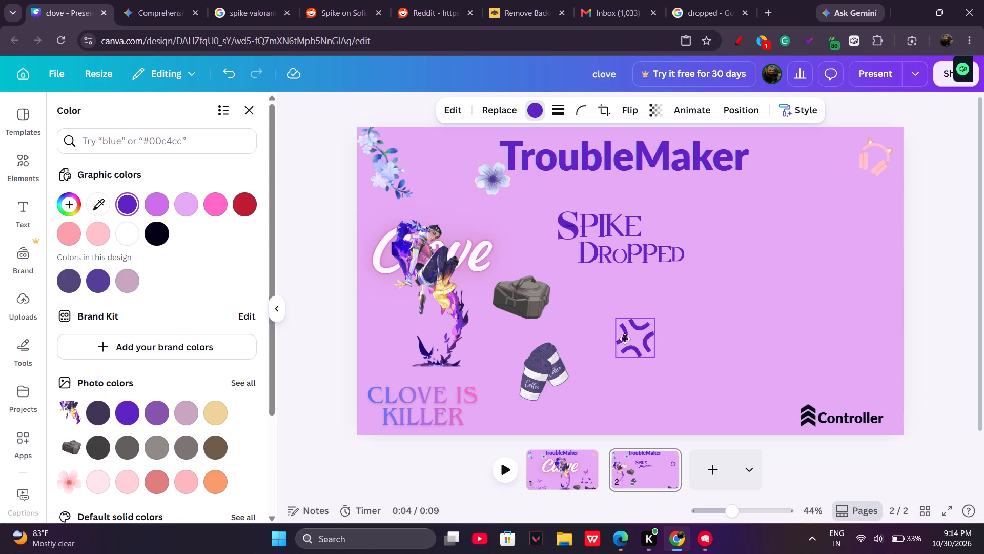
{"action": "left_click_drag", "start_coordinate": [625, 339], "coordinate": [608, 323]}
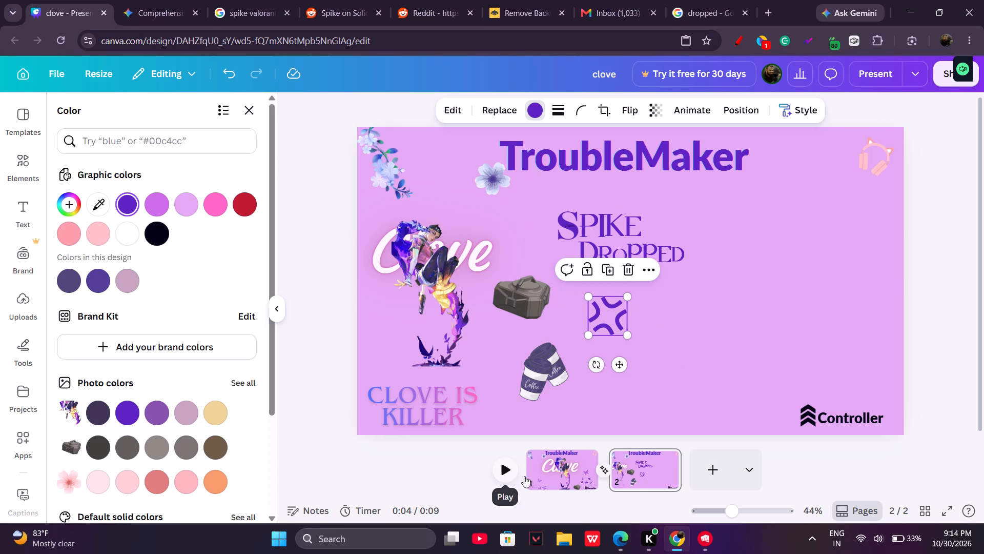
Preview the presentation's animation starting from page 1, pause it and stay on page 1.
{"action": "left_click", "coordinate": [562, 474]}
{"action": "left_click", "coordinate": [505, 470]}
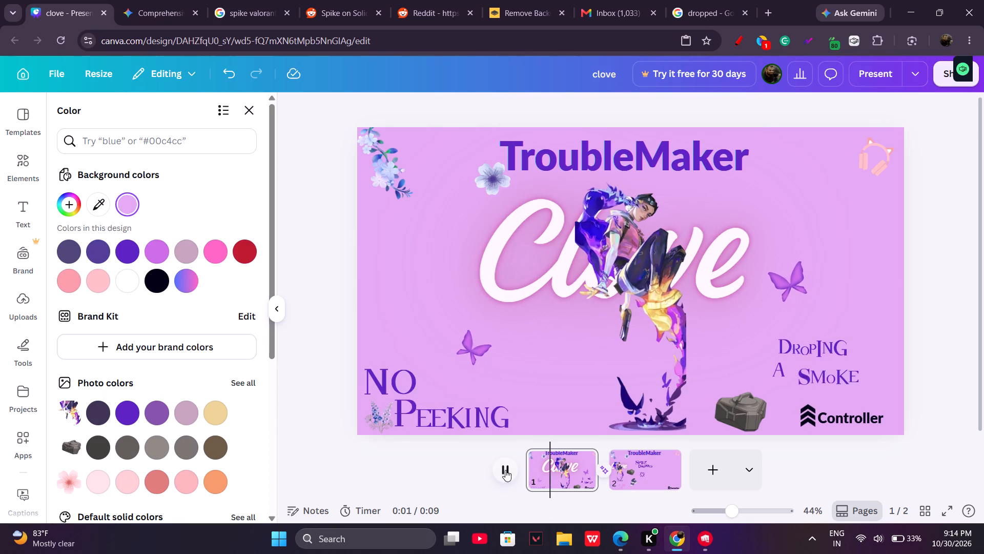
{"action": "left_click", "coordinate": [505, 470]}
{"action": "left_click", "coordinate": [552, 466]}
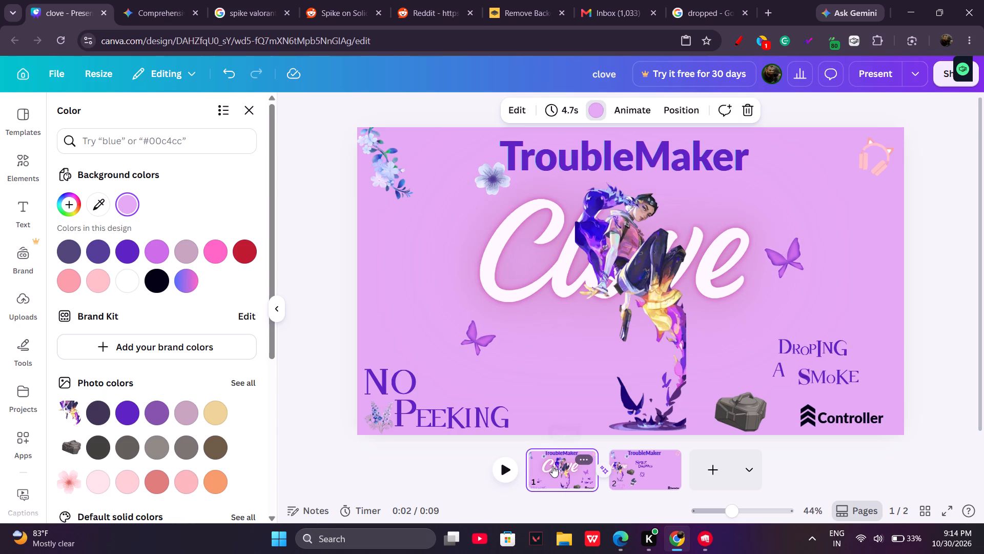
Shift the large white "Clove" lettering on page 1 slightly sideways and down behind the character.
{"action": "left_click_drag", "start_coordinate": [764, 329], "coordinate": [793, 344]}
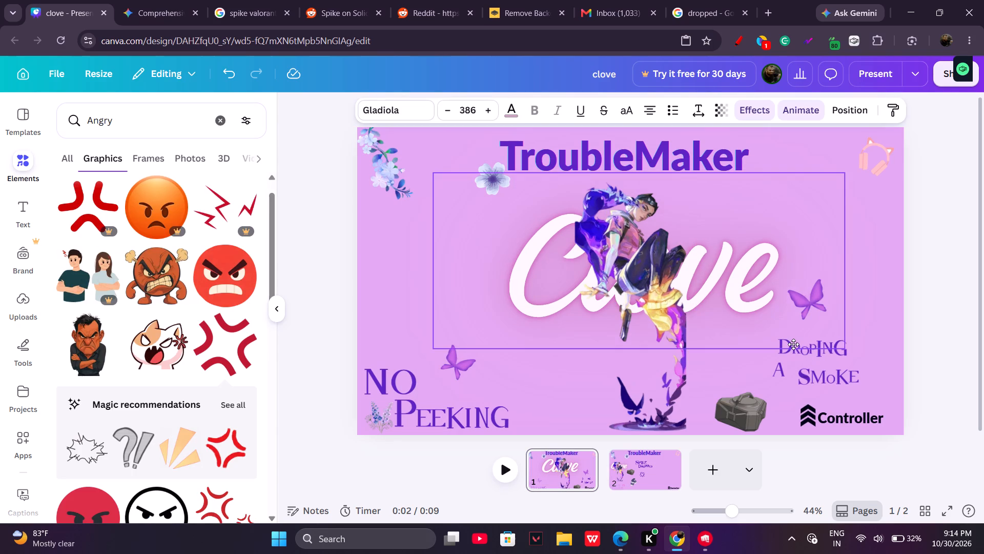
{"action": "left_click_drag", "start_coordinate": [793, 344], "coordinate": [773, 335]}
{"action": "left_click", "coordinate": [879, 360]}
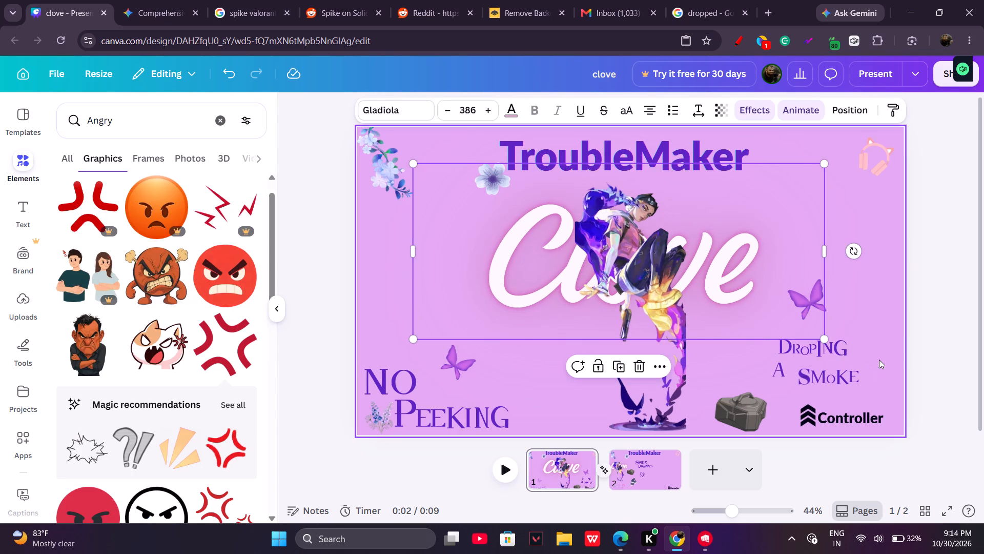
Apply the Blur animation, on both enter and exit, to the "DROPING A SMOKE" lettering on page 1.
{"action": "left_click_drag", "start_coordinate": [886, 384], "coordinate": [780, 343]}
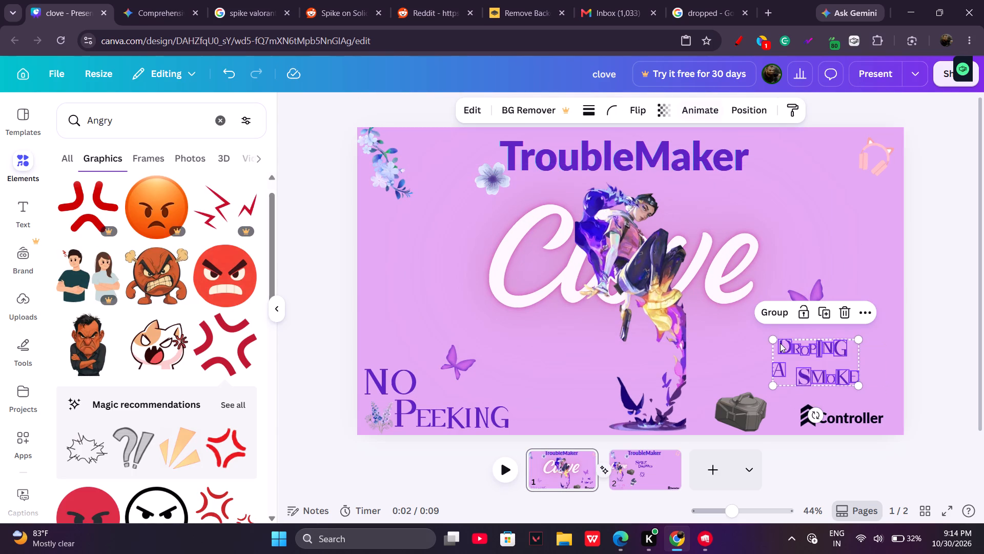
{"action": "left_click", "coordinate": [719, 108]}
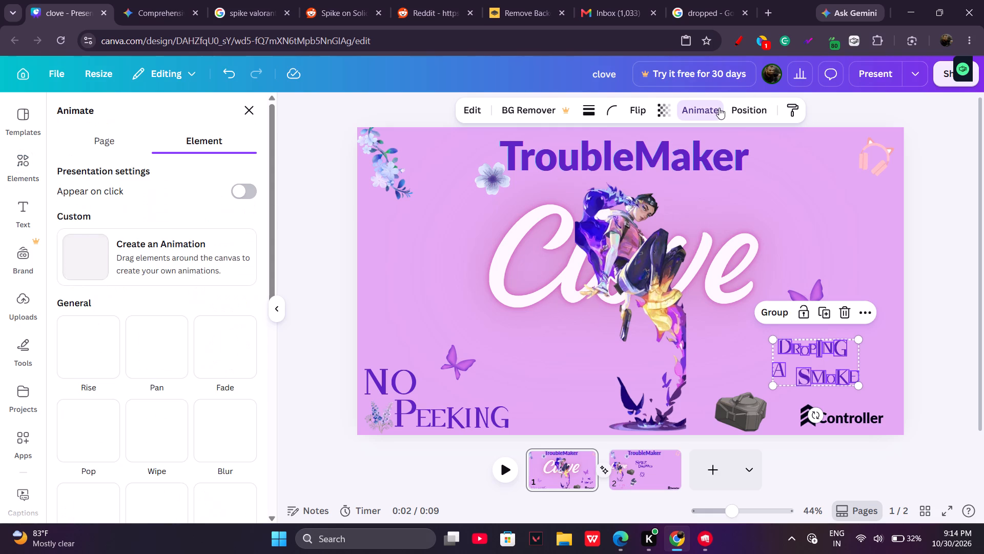
{"action": "scroll", "coordinate": [215, 339], "scroll_direction": "down", "scroll_amount": 3}
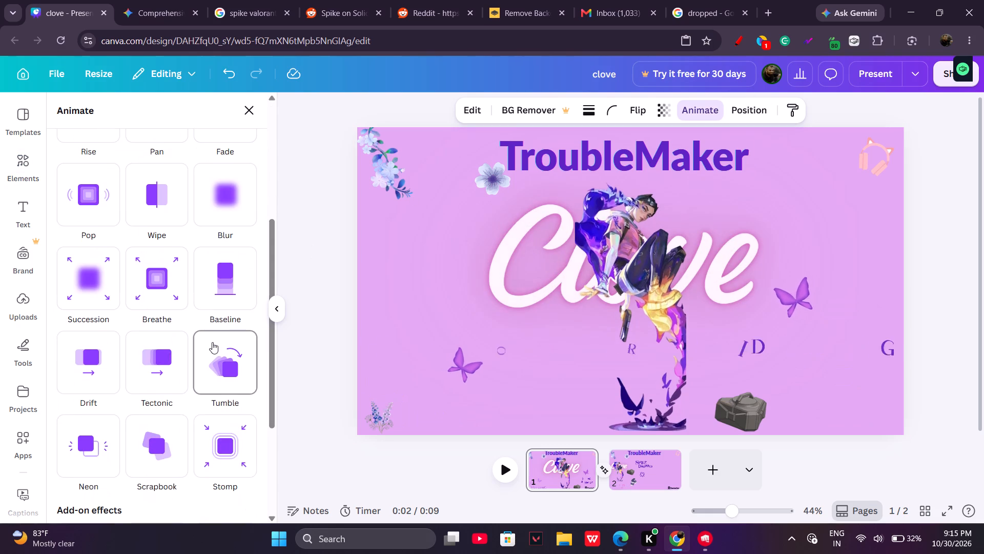
{"action": "scroll", "coordinate": [236, 344], "scroll_direction": "up", "scroll_amount": 1}
{"action": "left_click", "coordinate": [232, 285]}
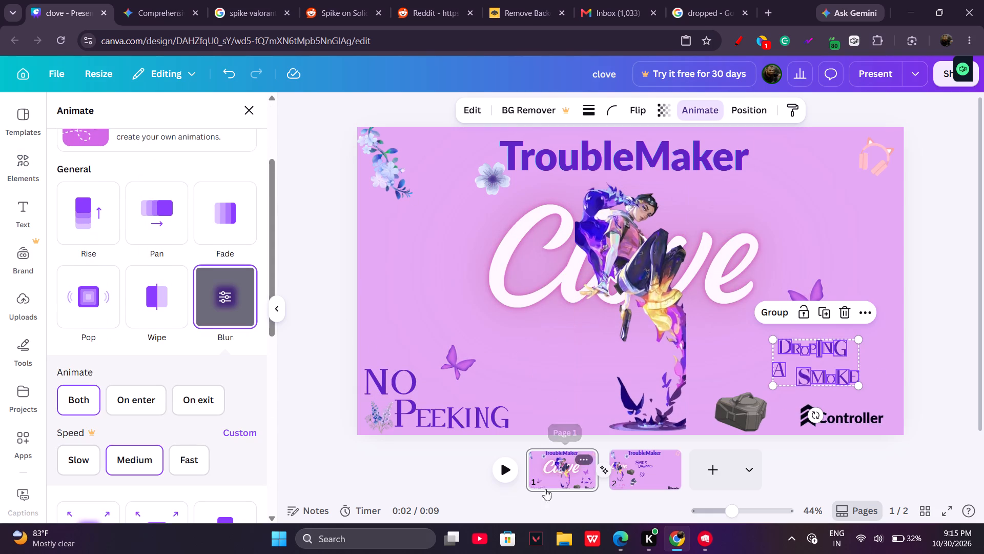
Go to page 2 of the presentation.
{"action": "left_click", "coordinate": [624, 463]}
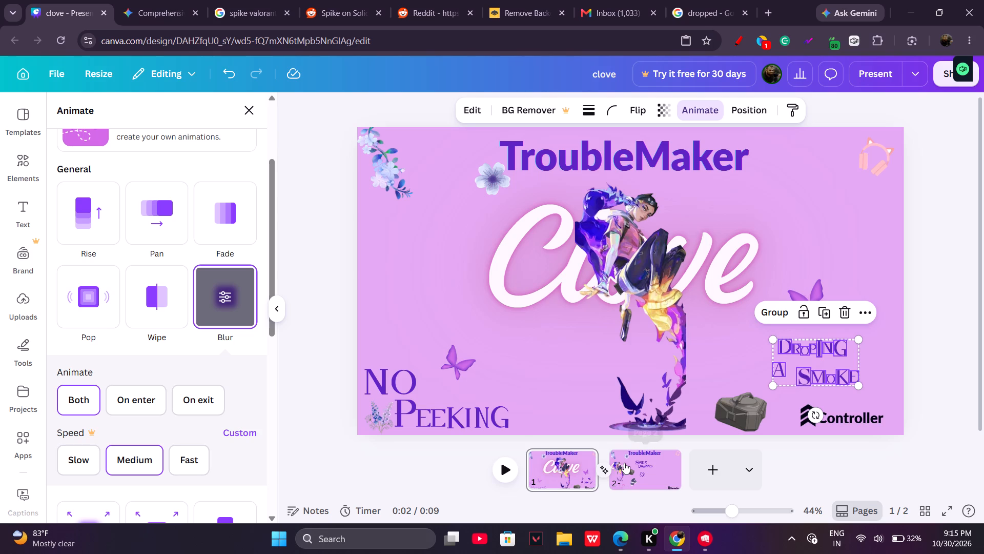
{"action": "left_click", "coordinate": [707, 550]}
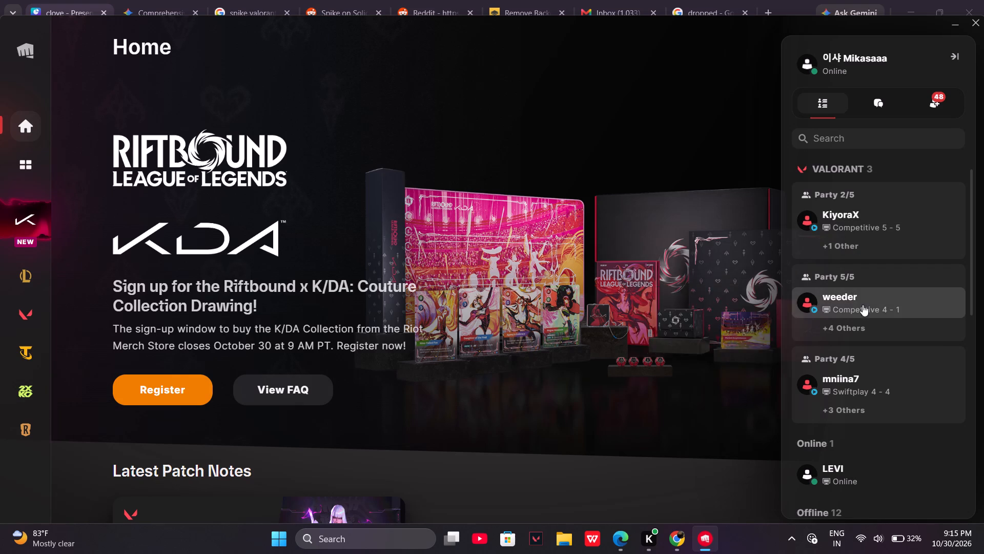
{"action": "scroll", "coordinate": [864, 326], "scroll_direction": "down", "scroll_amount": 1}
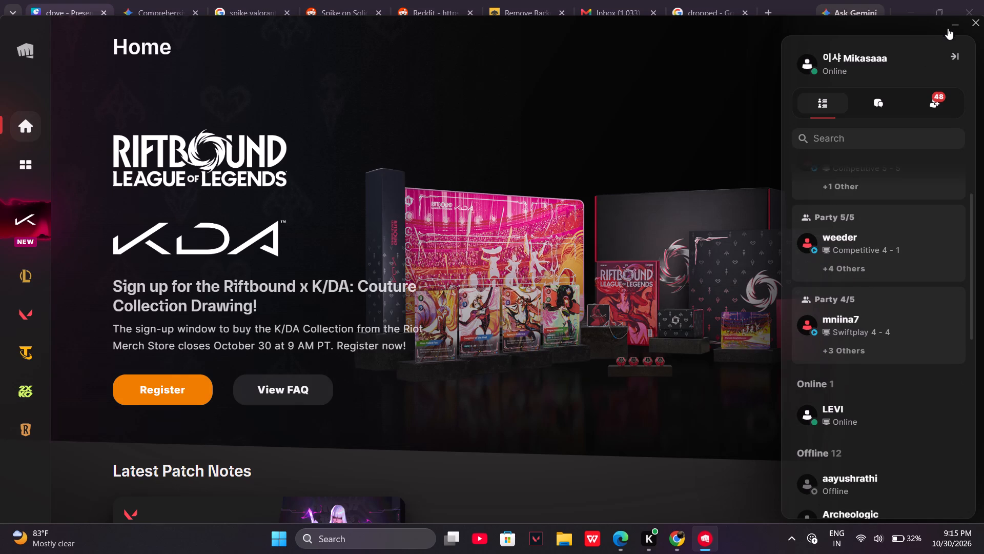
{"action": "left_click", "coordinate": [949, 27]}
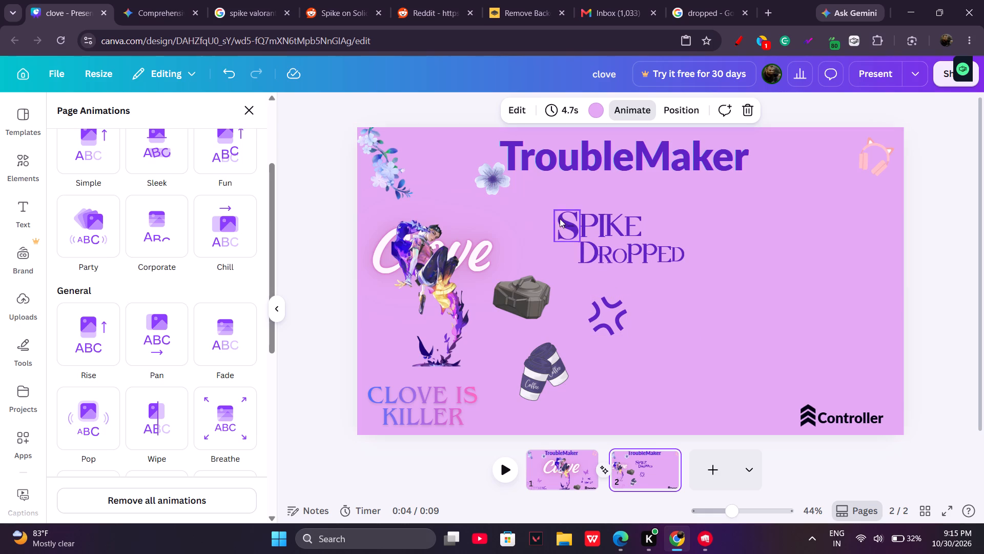
Apply the Blur animation on enter to all the "SPIKE DROPPED" letters on page 2.
{"action": "left_click_drag", "start_coordinate": [539, 200], "coordinate": [704, 278]}
{"action": "left_click", "coordinate": [736, 282]}
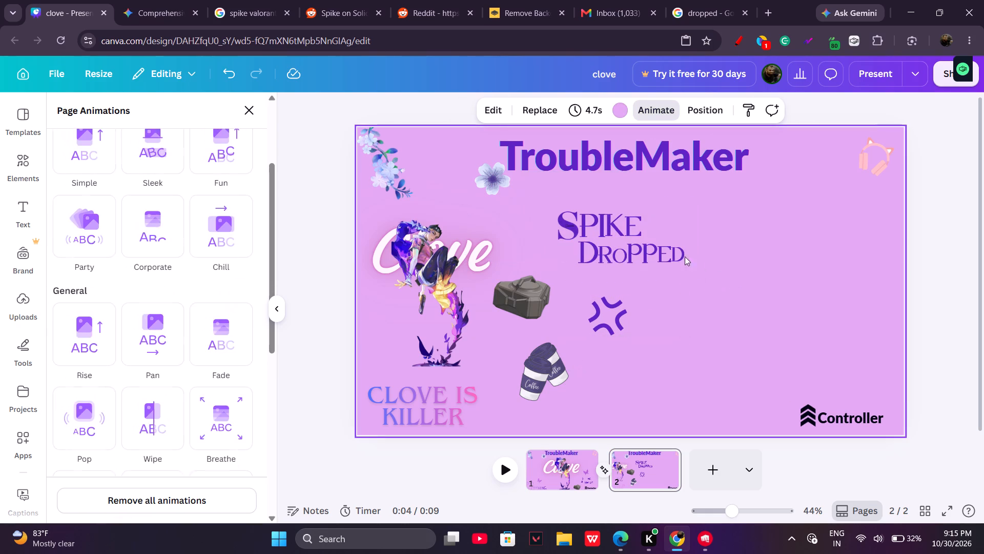
{"action": "left_click_drag", "start_coordinate": [553, 198], "coordinate": [672, 256]}
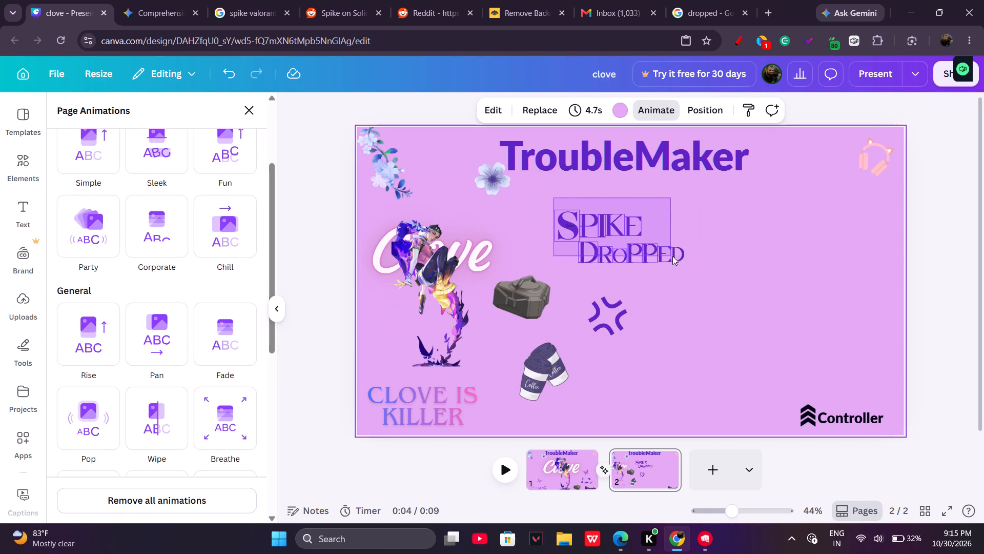
{"action": "left_click_drag", "start_coordinate": [672, 256], "coordinate": [698, 258]}
{"action": "left_click", "coordinate": [741, 110]}
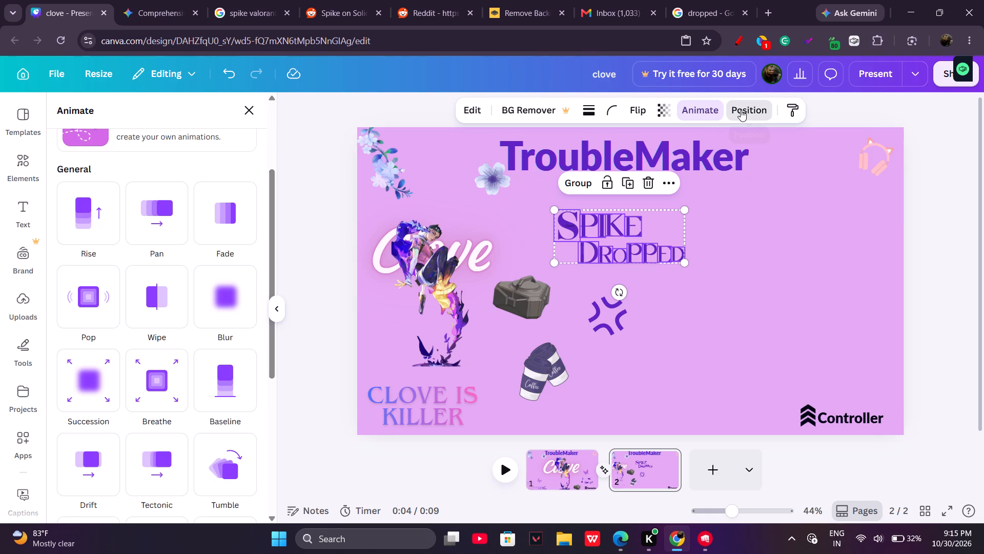
{"action": "left_click", "coordinate": [703, 114]}
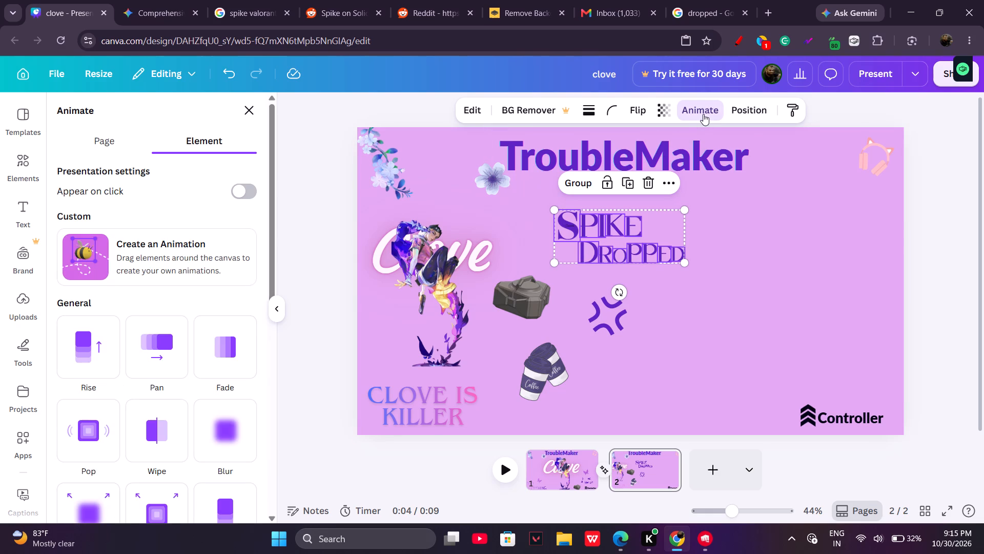
{"action": "left_click", "coordinate": [209, 430]}
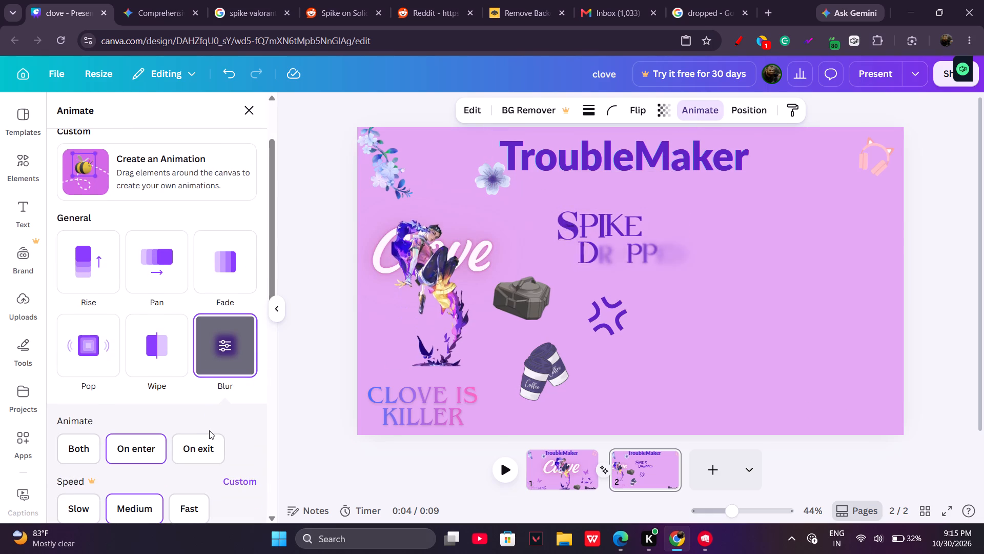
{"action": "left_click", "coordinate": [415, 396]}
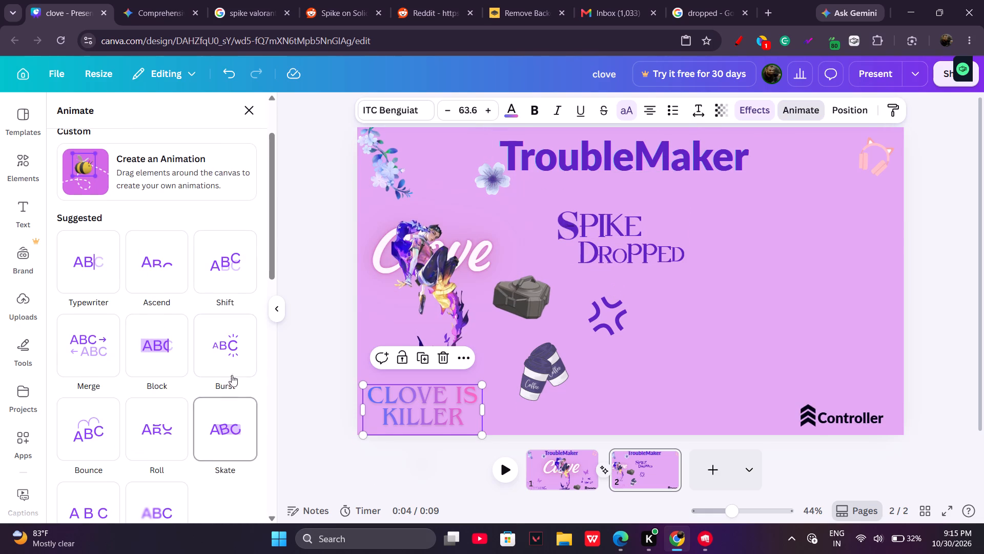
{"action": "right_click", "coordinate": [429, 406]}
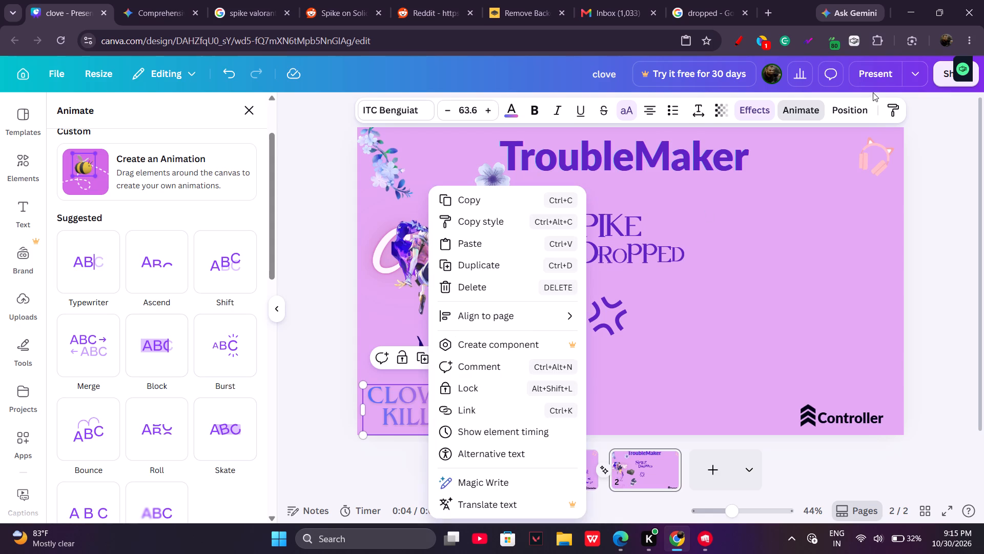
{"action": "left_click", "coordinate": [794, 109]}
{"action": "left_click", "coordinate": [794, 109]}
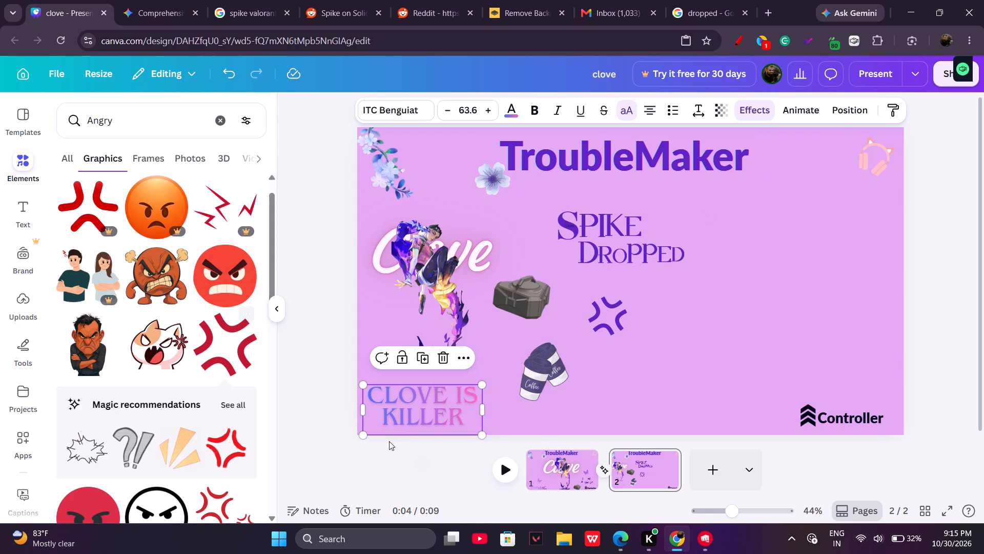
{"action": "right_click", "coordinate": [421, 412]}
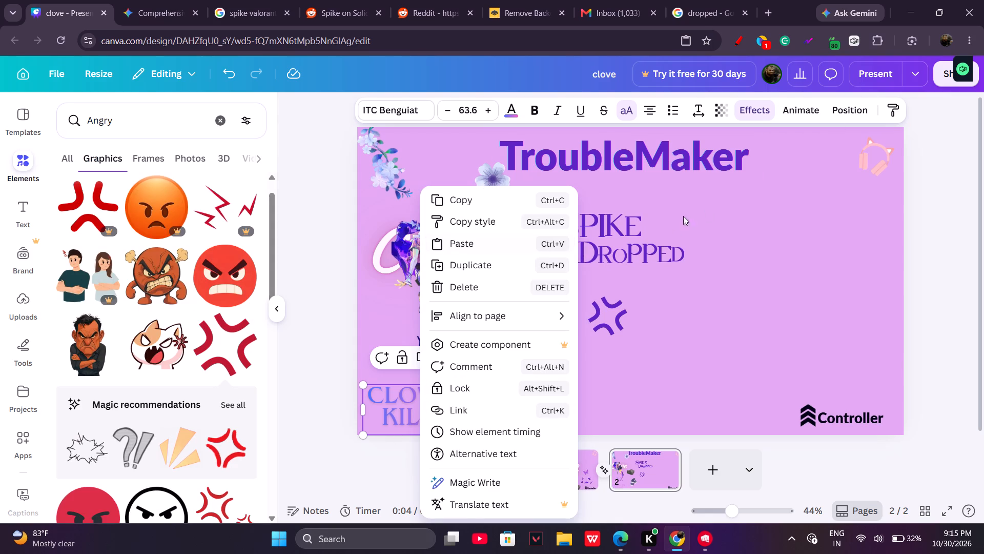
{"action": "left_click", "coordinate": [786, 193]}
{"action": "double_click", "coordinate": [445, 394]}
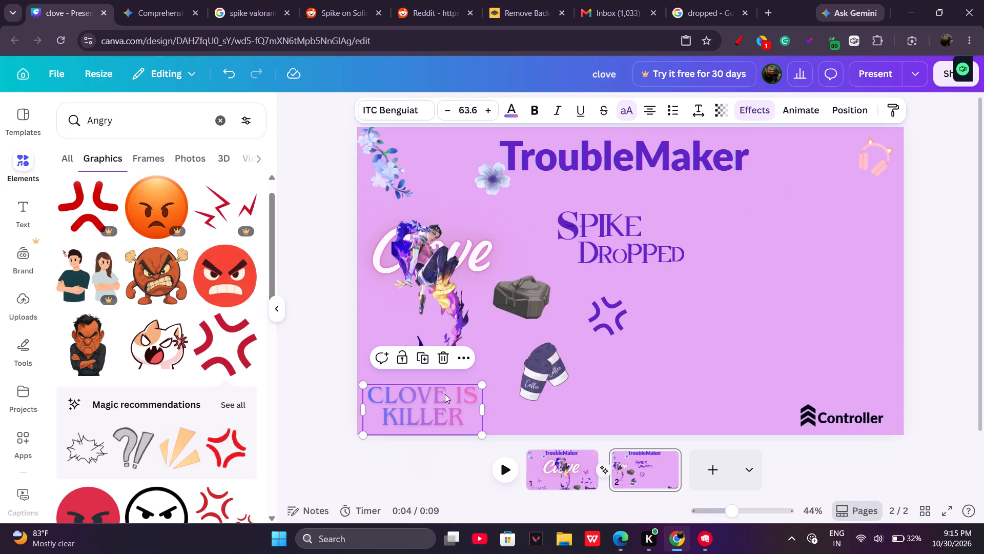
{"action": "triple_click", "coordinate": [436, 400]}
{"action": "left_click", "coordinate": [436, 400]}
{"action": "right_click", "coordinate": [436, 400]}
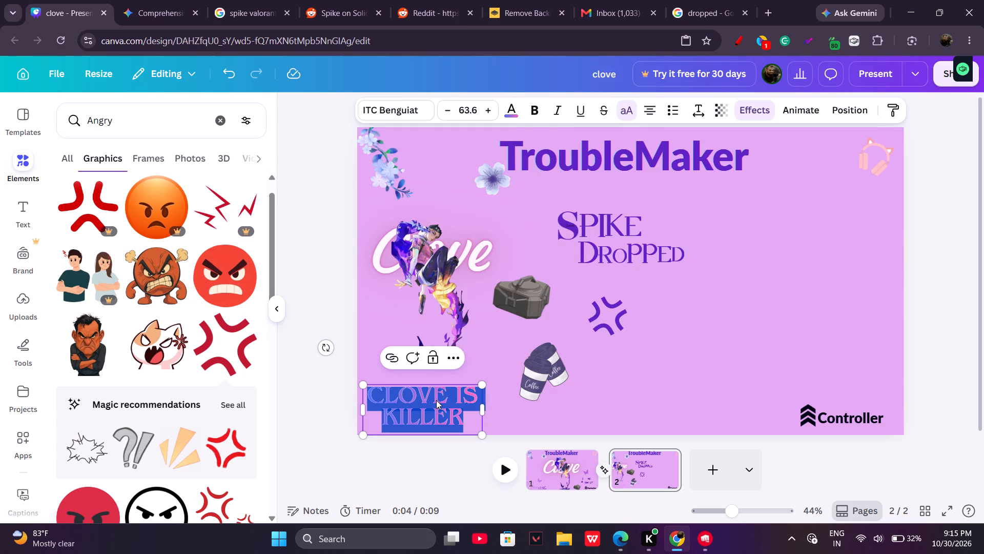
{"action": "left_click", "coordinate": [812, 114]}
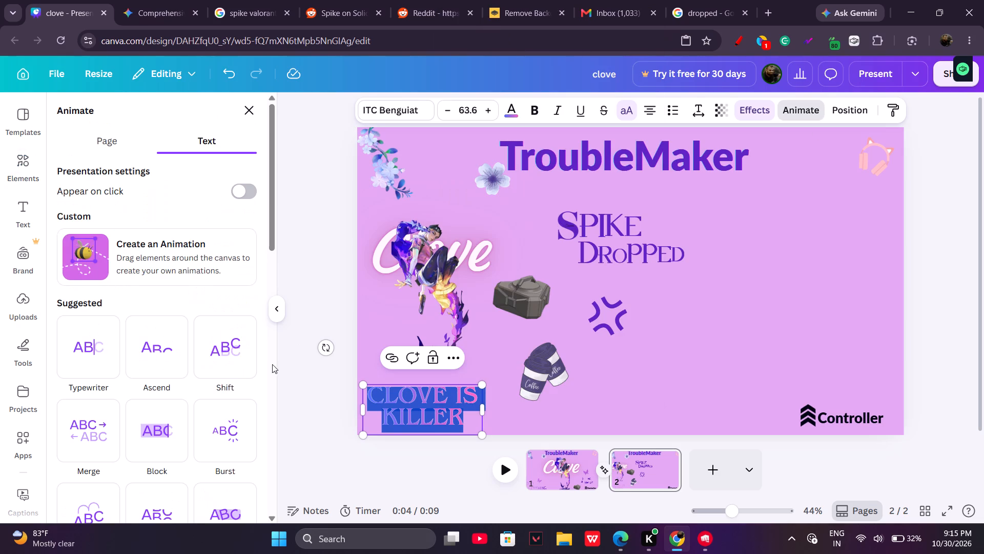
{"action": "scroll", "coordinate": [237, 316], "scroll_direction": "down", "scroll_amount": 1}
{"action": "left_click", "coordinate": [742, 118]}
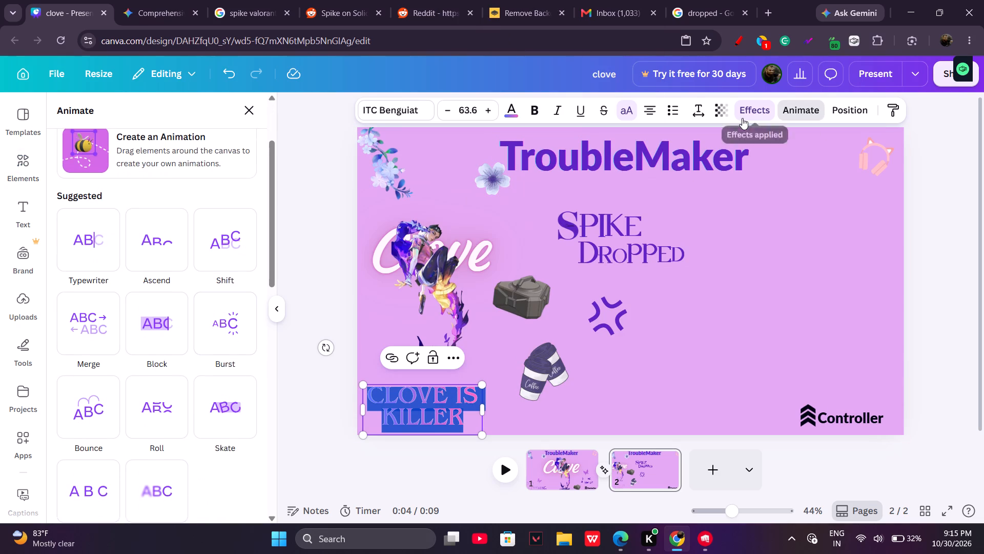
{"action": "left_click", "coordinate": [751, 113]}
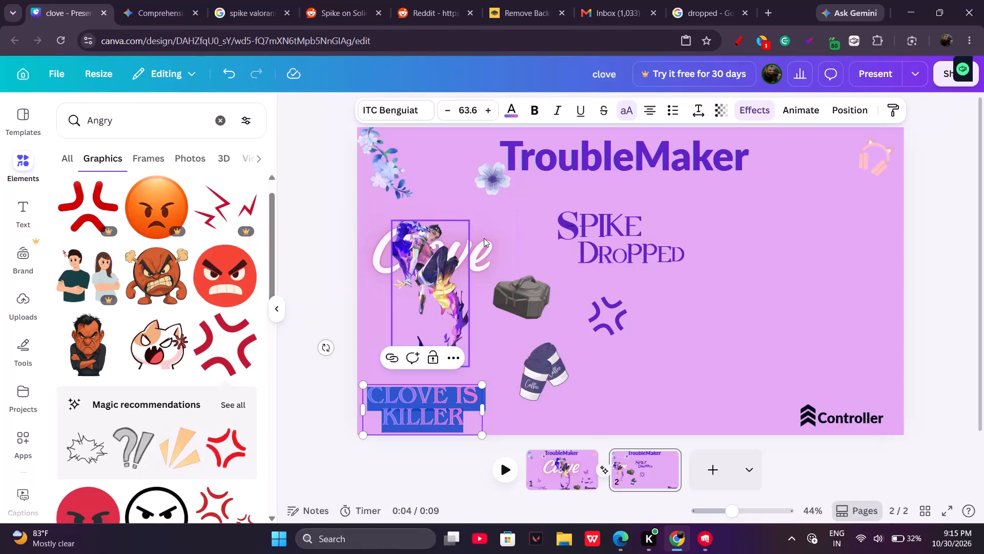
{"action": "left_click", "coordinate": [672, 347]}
Apply the Blur animation on enter to the "CLOVE IS KILLER" text on page 2.
{"action": "left_click", "coordinate": [411, 433]}
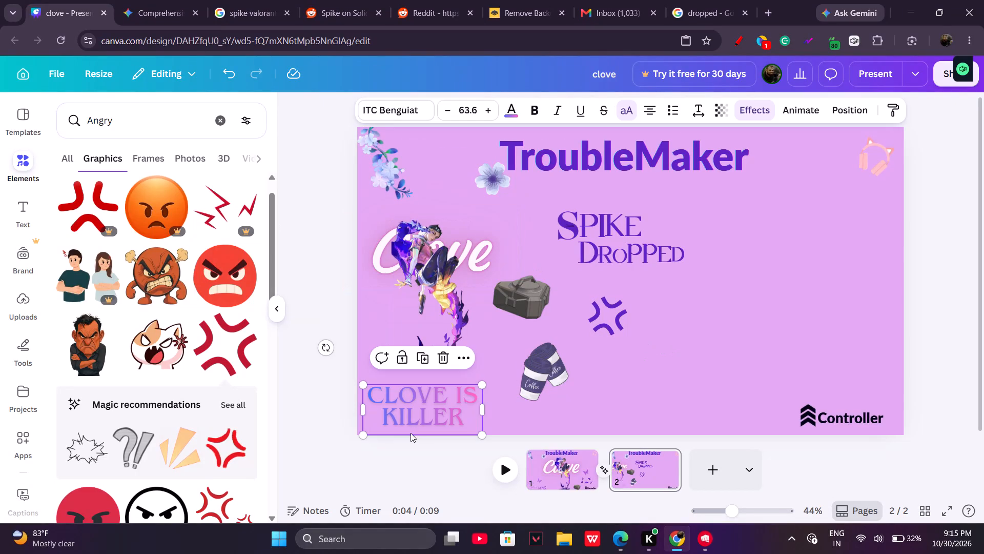
{"action": "left_click", "coordinate": [809, 103]}
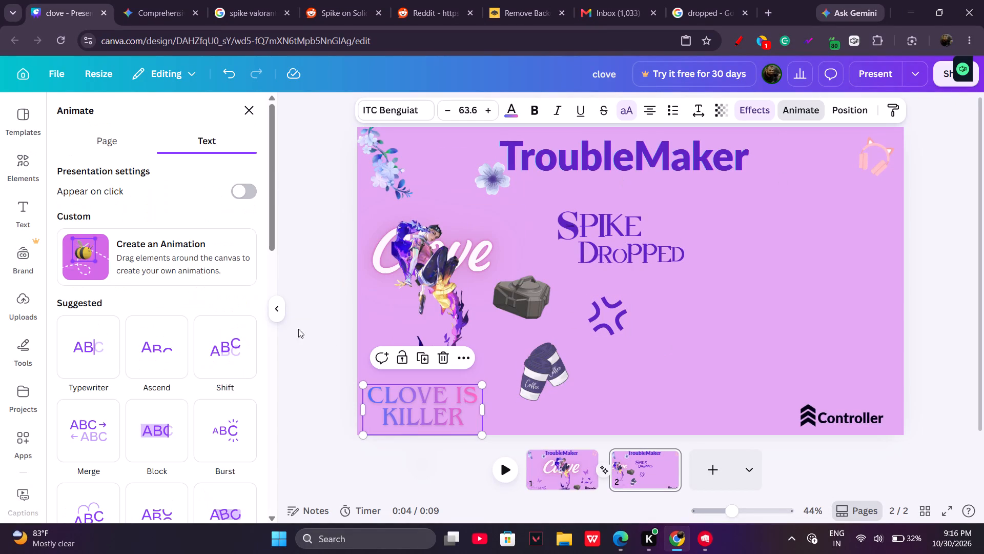
{"action": "scroll", "coordinate": [225, 408], "scroll_direction": "down", "scroll_amount": 6}
{"action": "scroll", "coordinate": [225, 408], "scroll_direction": "up", "scroll_amount": 1}
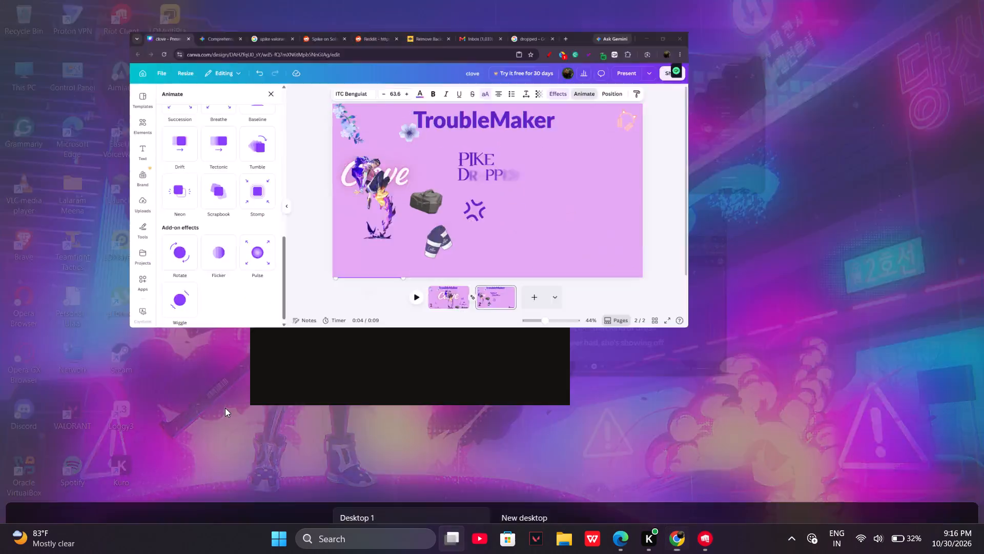
{"action": "scroll", "coordinate": [225, 408], "scroll_direction": "up", "scroll_amount": 1}
{"action": "left_click", "coordinate": [225, 271]}
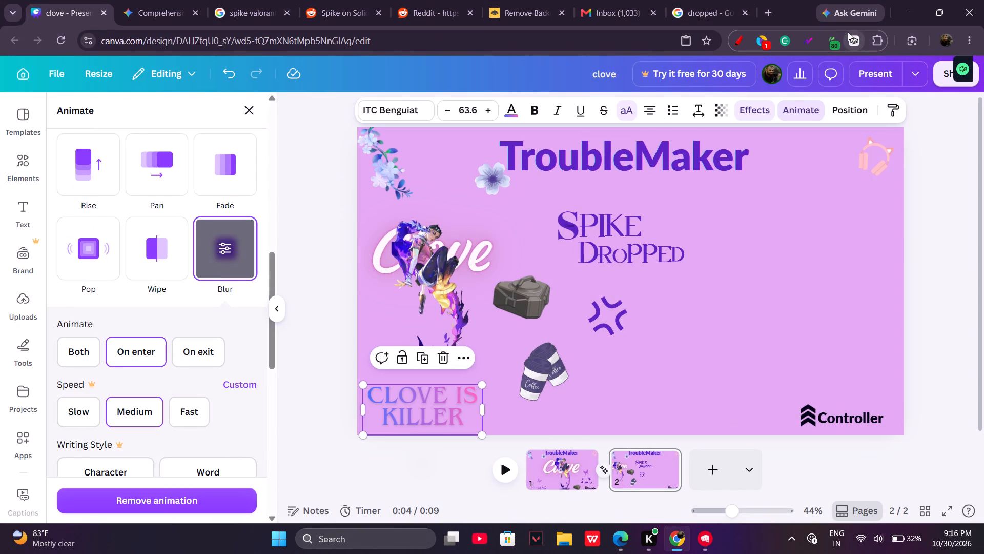
Present the design full screen from page 1, go back and forth between both pages to check the animations, and exit.
{"action": "left_click", "coordinate": [543, 466]}
{"action": "left_click", "coordinate": [871, 69]}
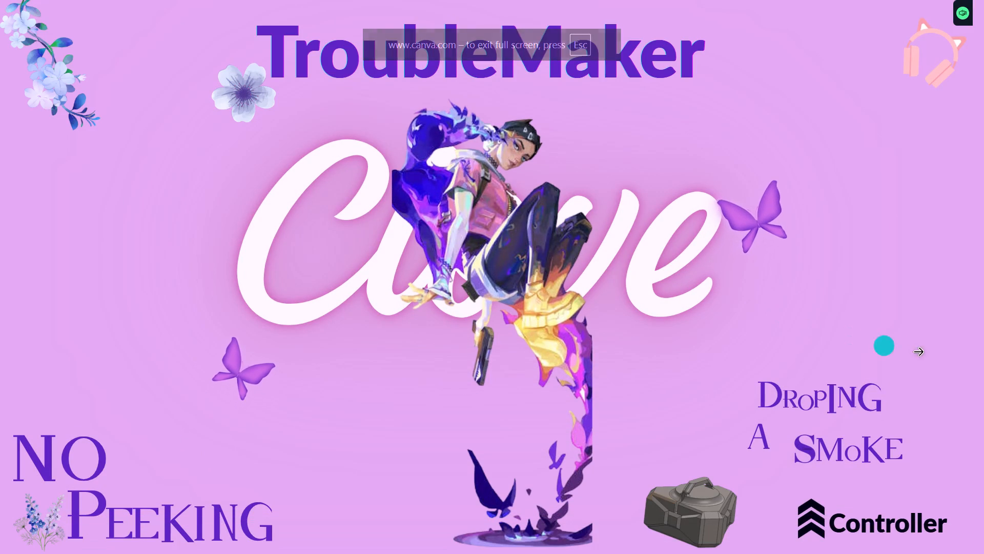
{"action": "left_click", "coordinate": [939, 345]}
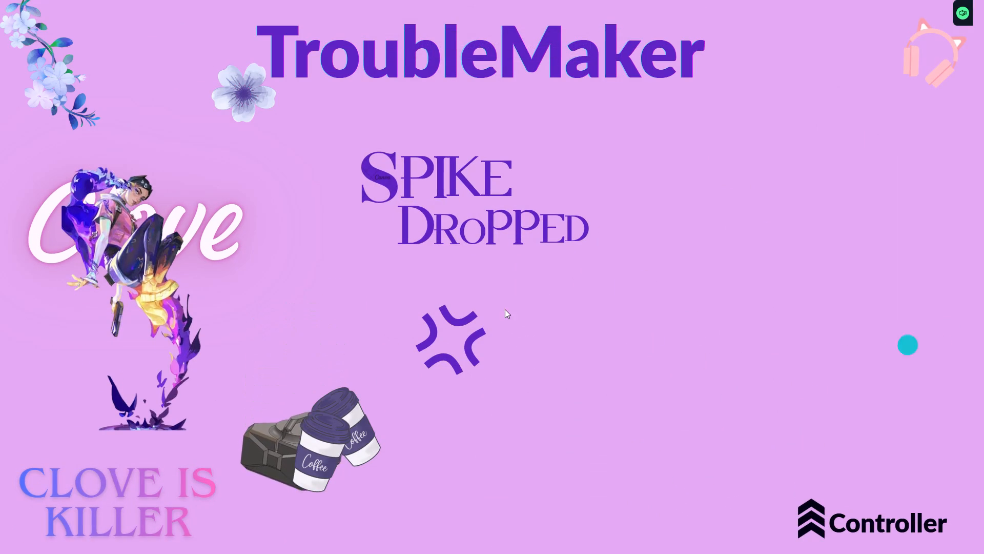
{"action": "left_click", "coordinate": [60, 296]}
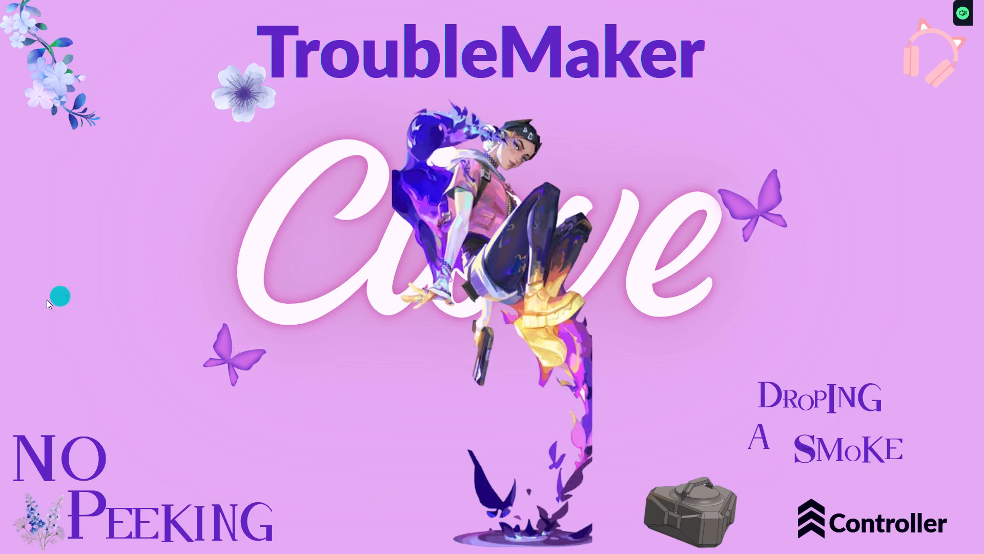
{"action": "left_click", "coordinate": [938, 277]}
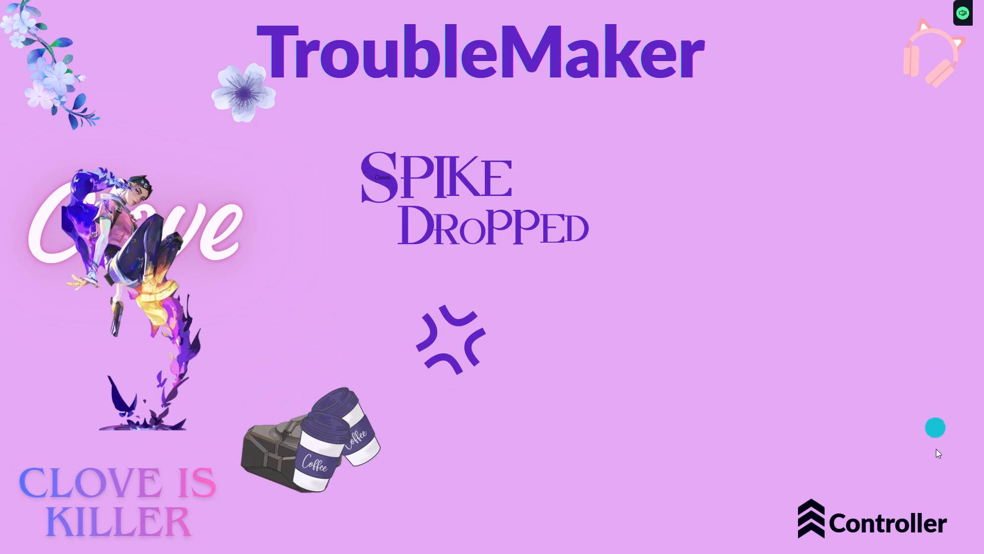
{"action": "left_click", "coordinate": [953, 545]}
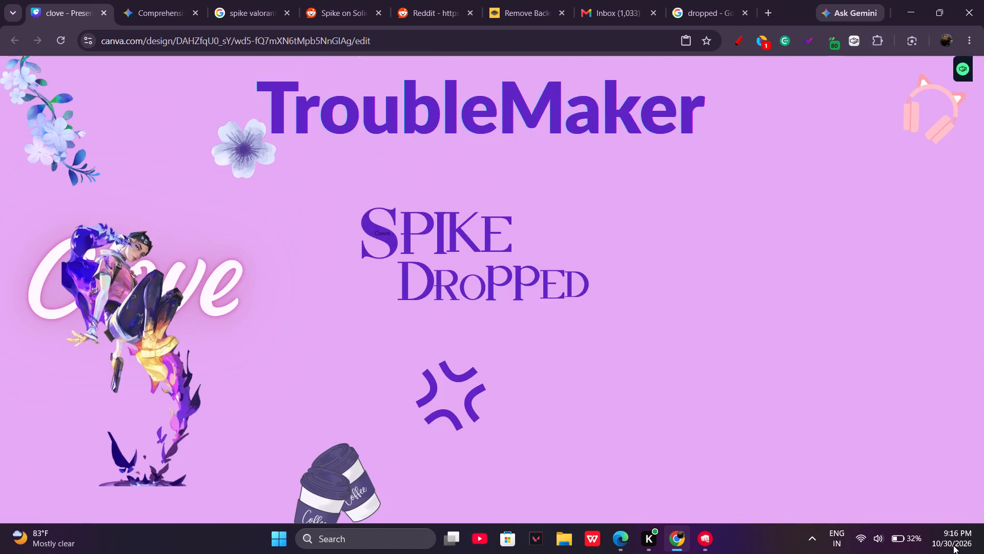